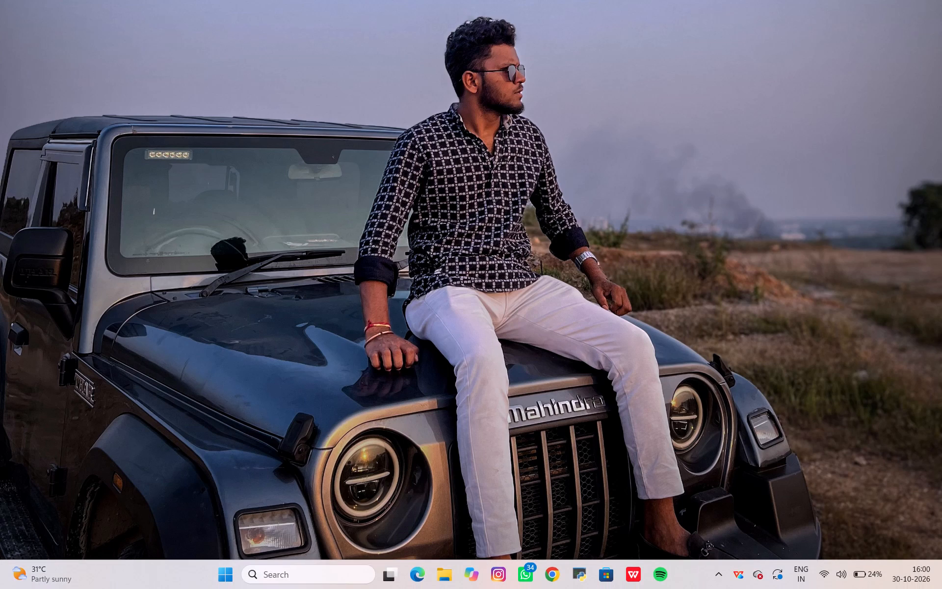
Open the Book2A workbook from the recent files in File Explorer.
click(442, 578)
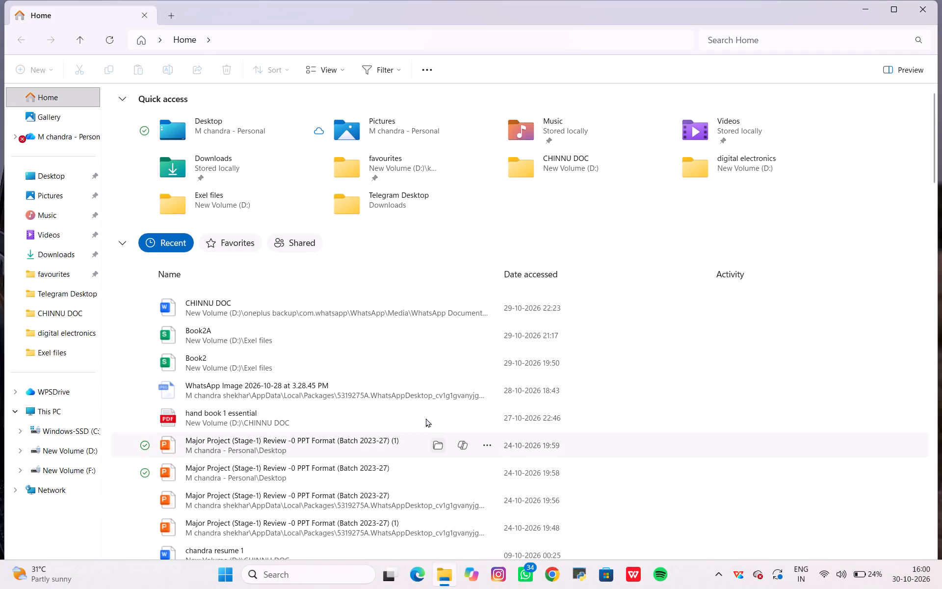
scroll(412, 416, down, 2)
click(181, 204)
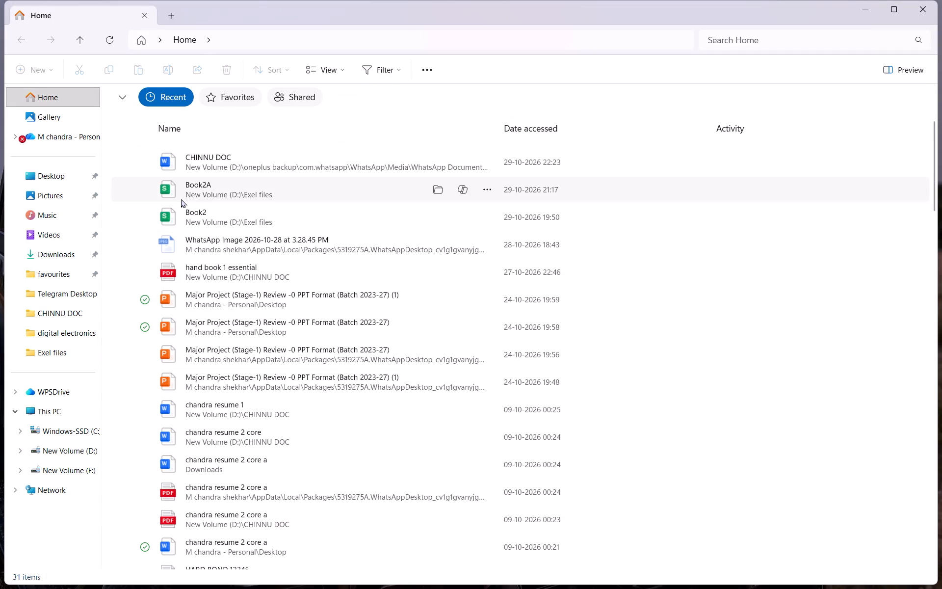
double_click(181, 199)
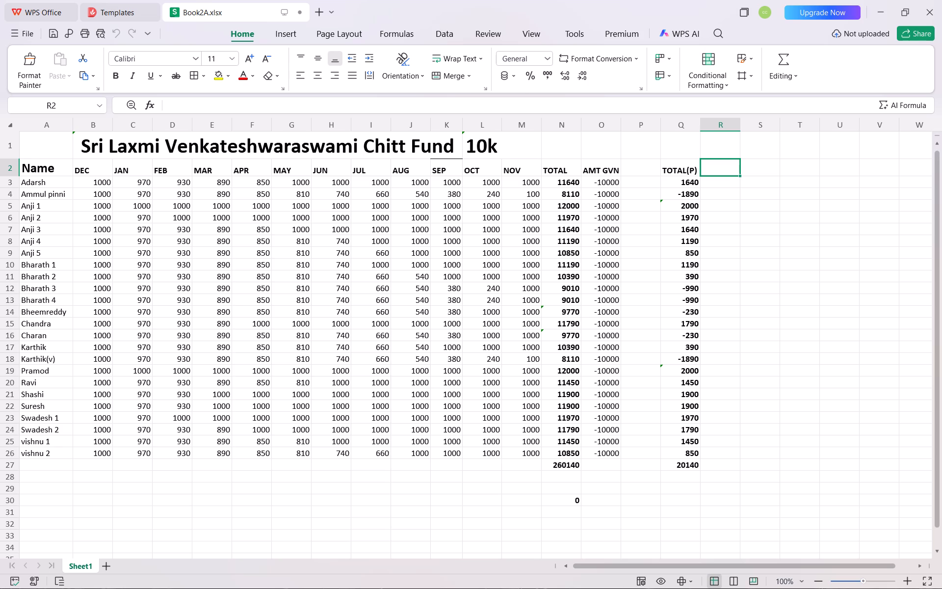
Resolve the flagged TOTAL formulas in cells N14 and N16 by copying the formula from the cell above each.
click(547, 309)
click(532, 313)
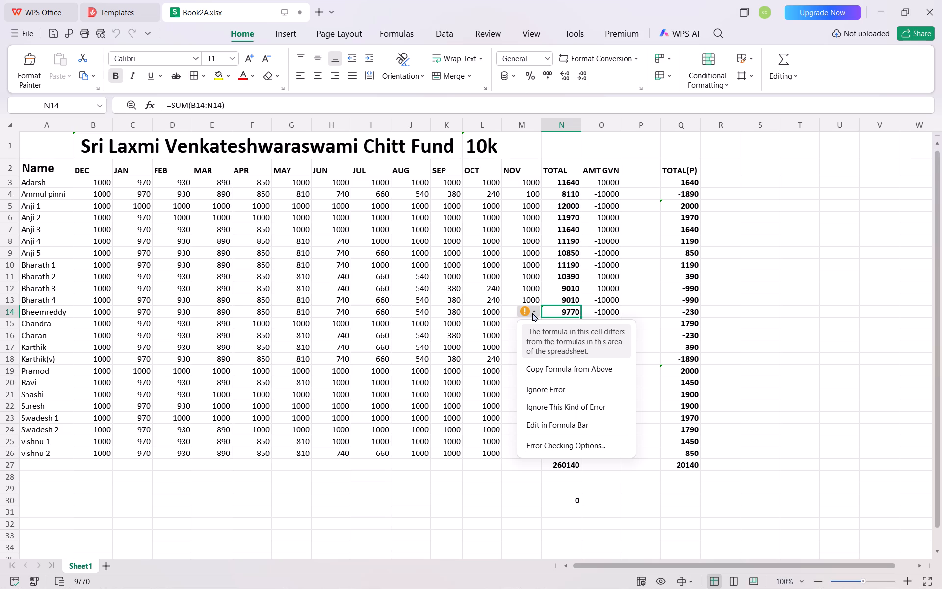
click(550, 368)
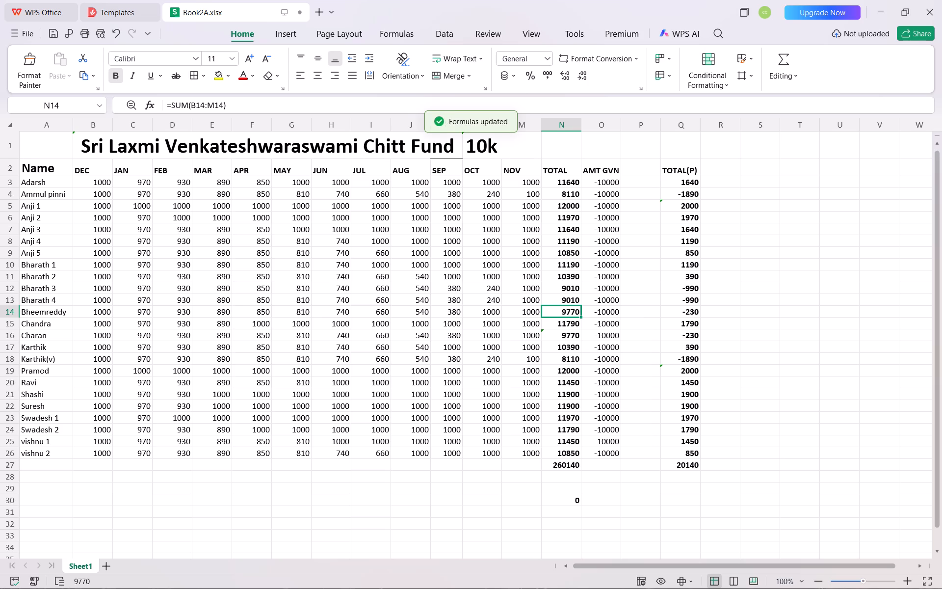
click(544, 334)
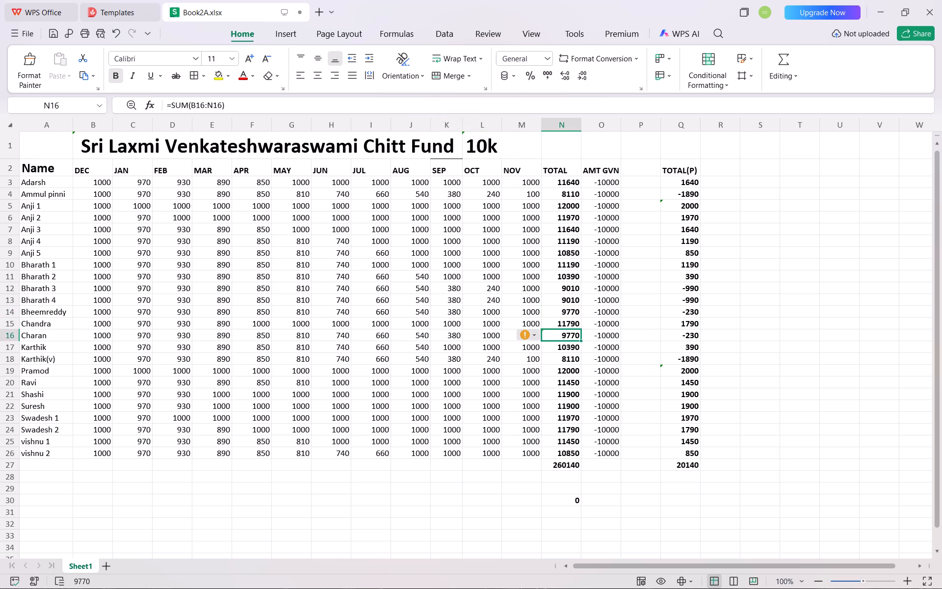
click(533, 336)
click(544, 387)
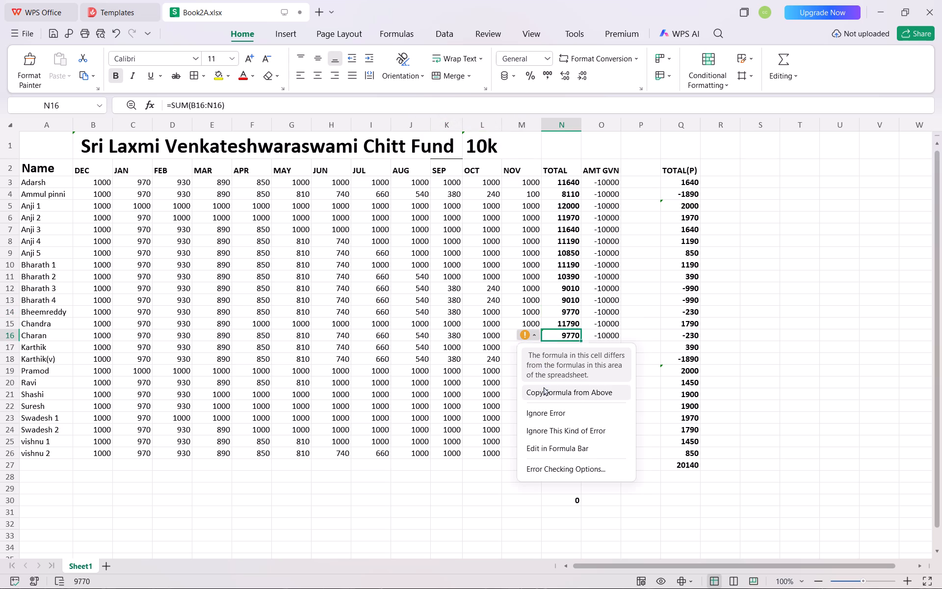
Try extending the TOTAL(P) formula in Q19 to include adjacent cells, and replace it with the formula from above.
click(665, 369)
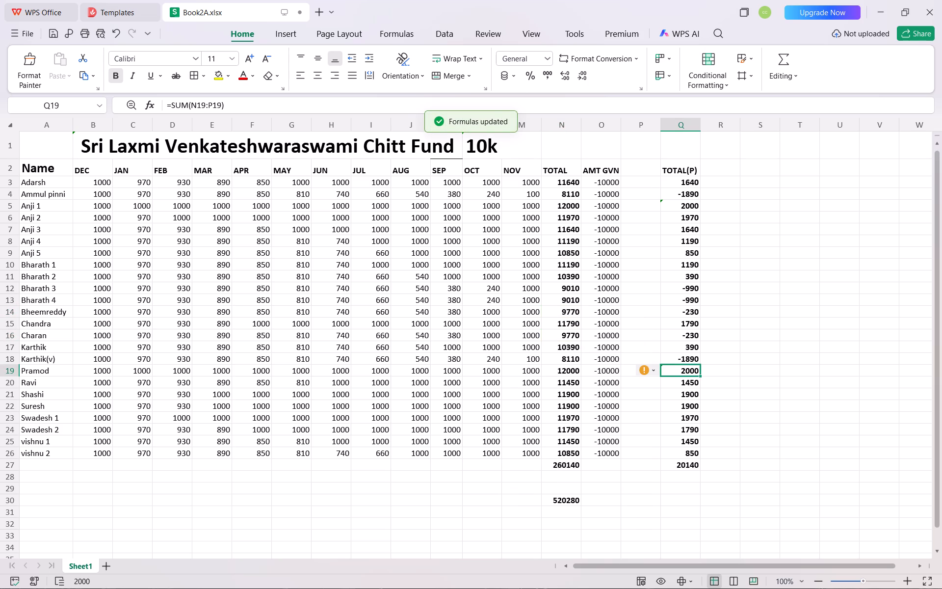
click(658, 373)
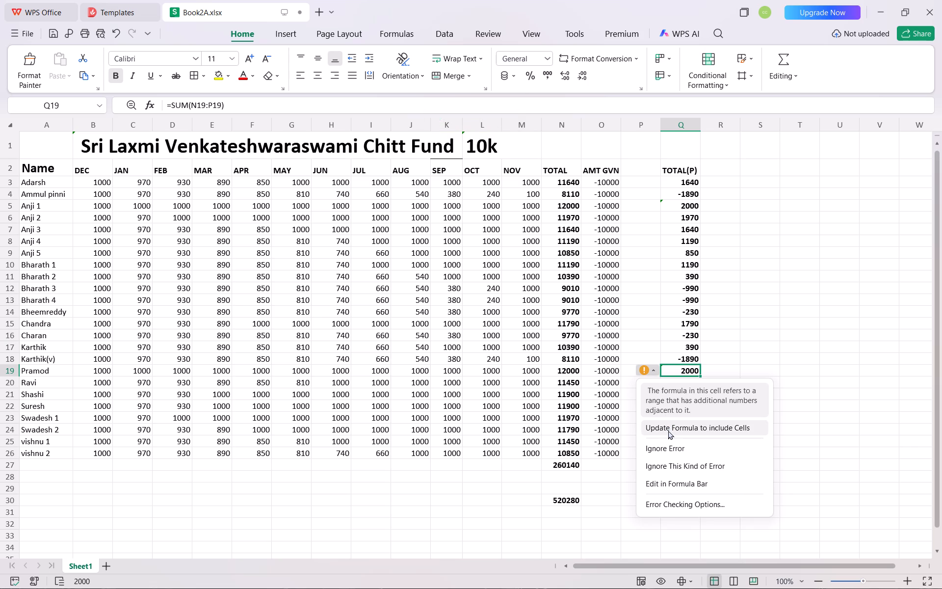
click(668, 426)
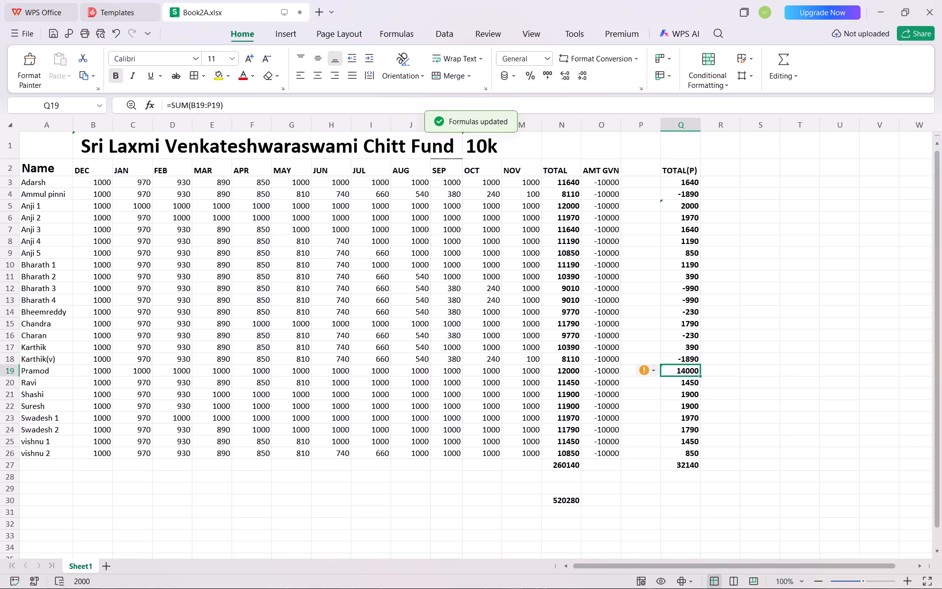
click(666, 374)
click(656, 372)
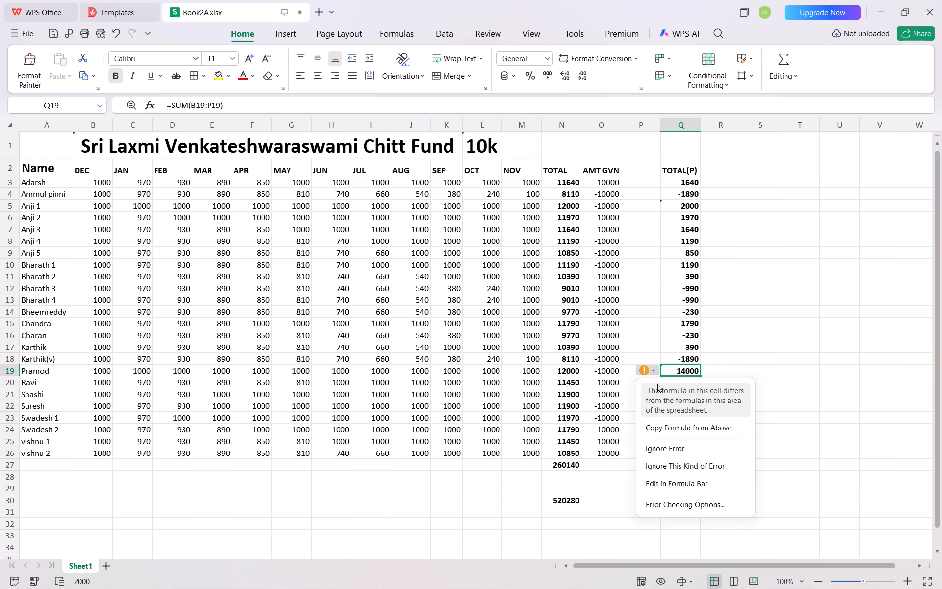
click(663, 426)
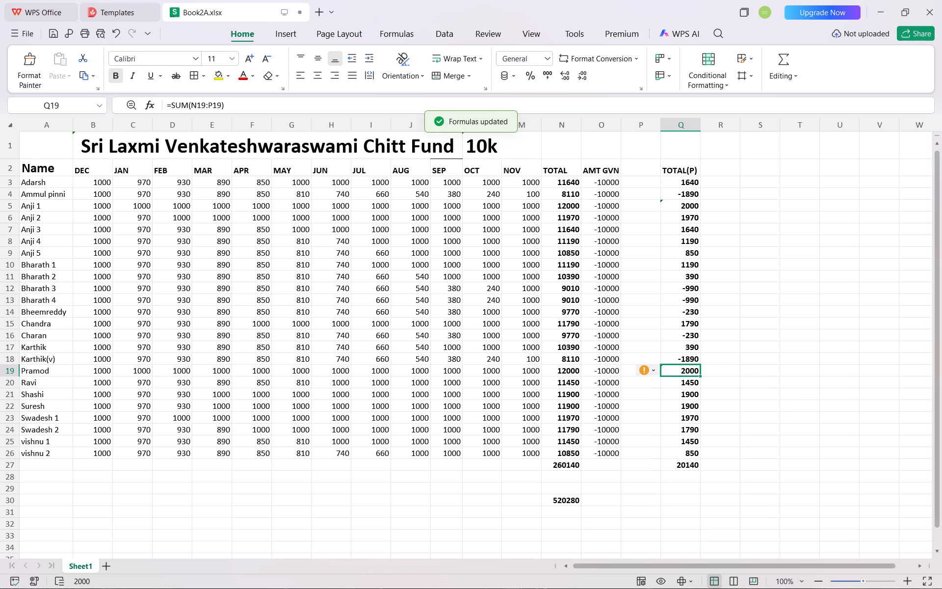
Ignore the formula errors flagged in the TOTAL(P) cells Q19 and Q5.
click(668, 350)
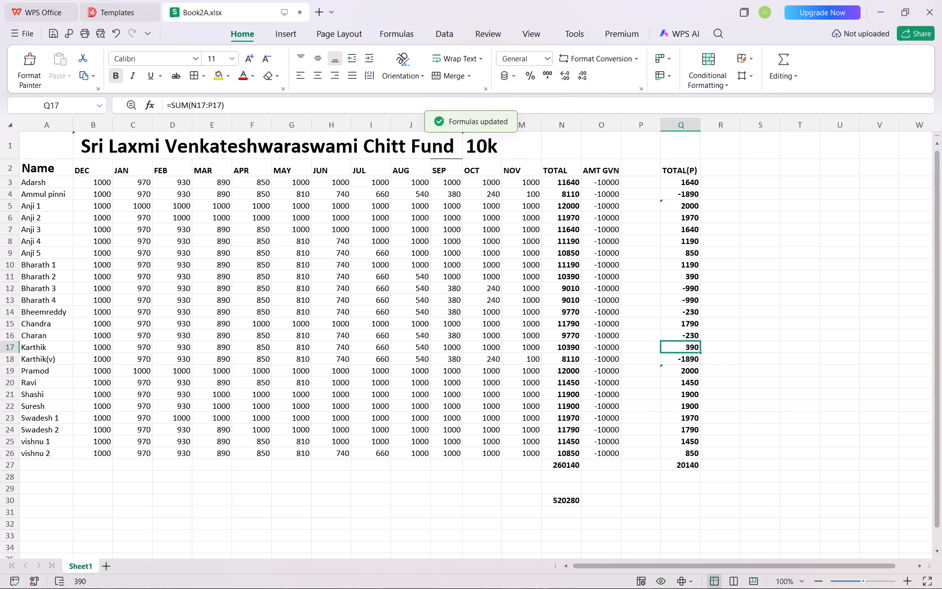
click(665, 372)
click(656, 375)
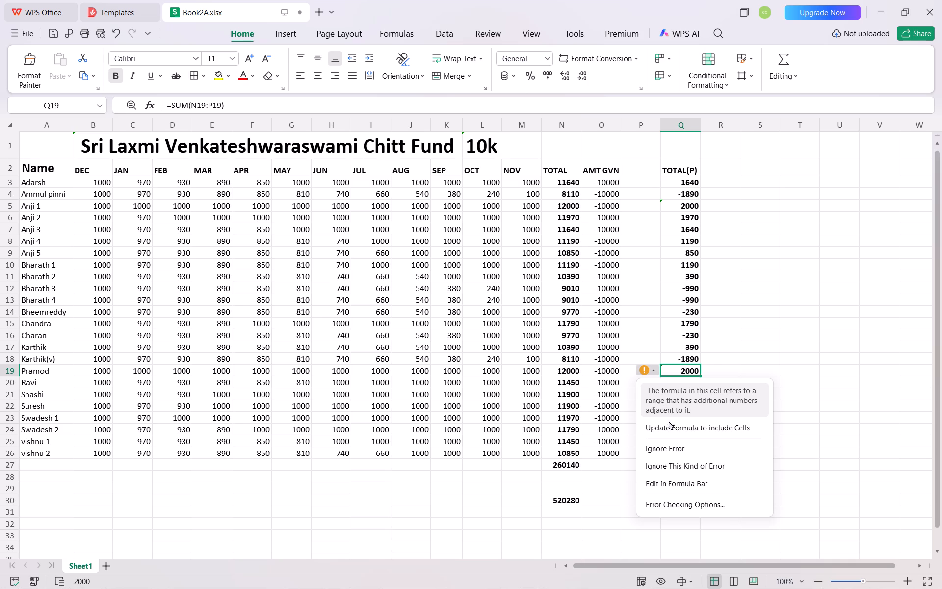
scroll(670, 427, down, 2)
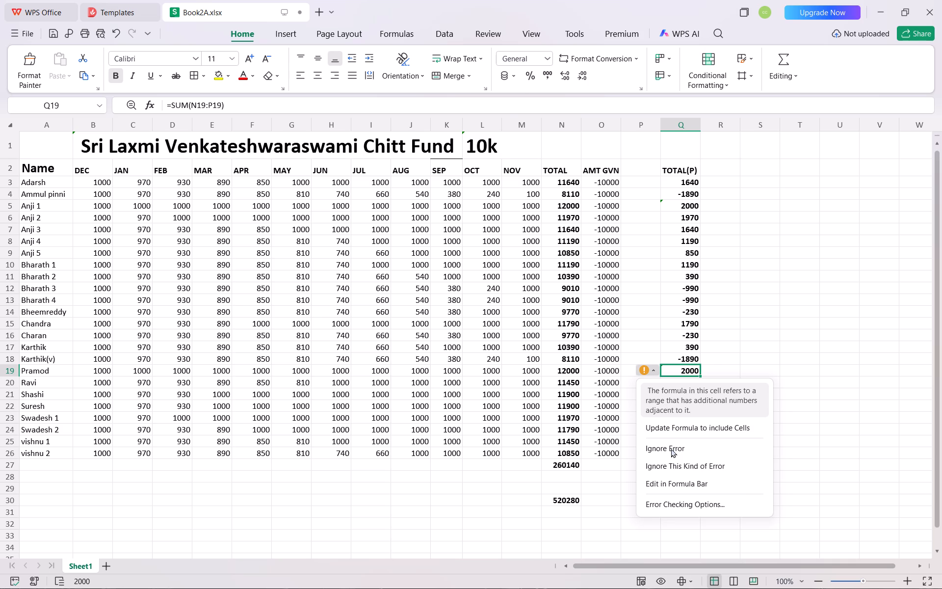
click(671, 449)
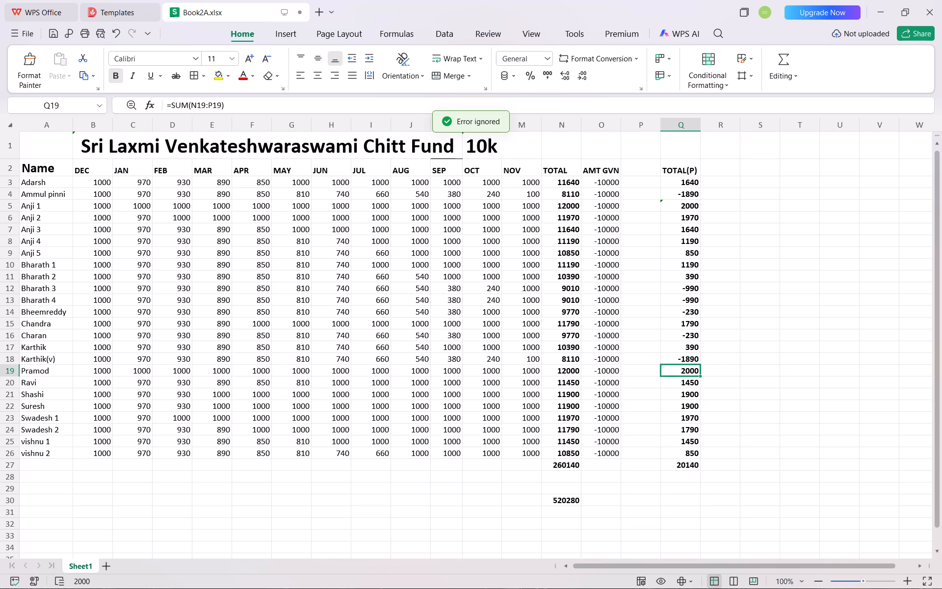
click(663, 204)
click(649, 208)
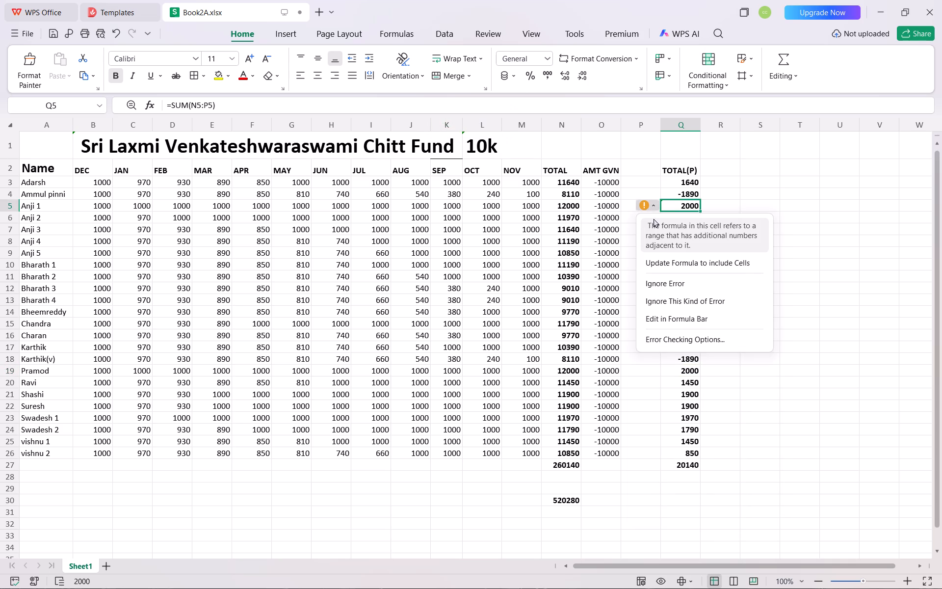
click(672, 284)
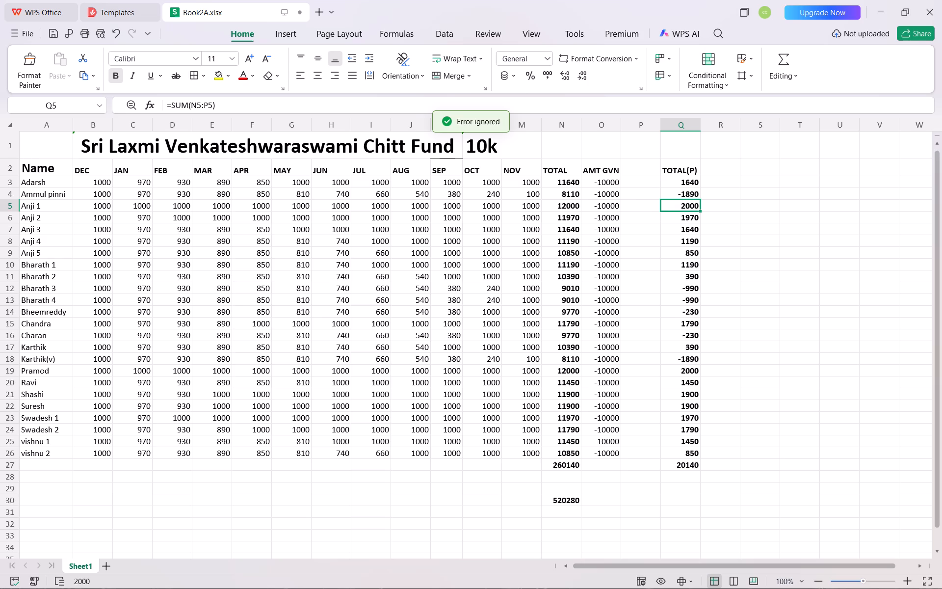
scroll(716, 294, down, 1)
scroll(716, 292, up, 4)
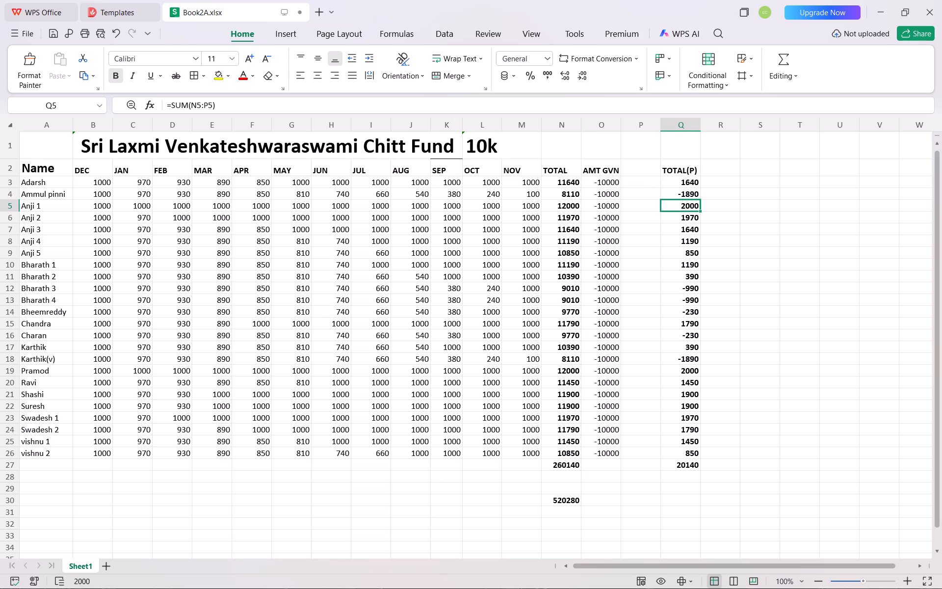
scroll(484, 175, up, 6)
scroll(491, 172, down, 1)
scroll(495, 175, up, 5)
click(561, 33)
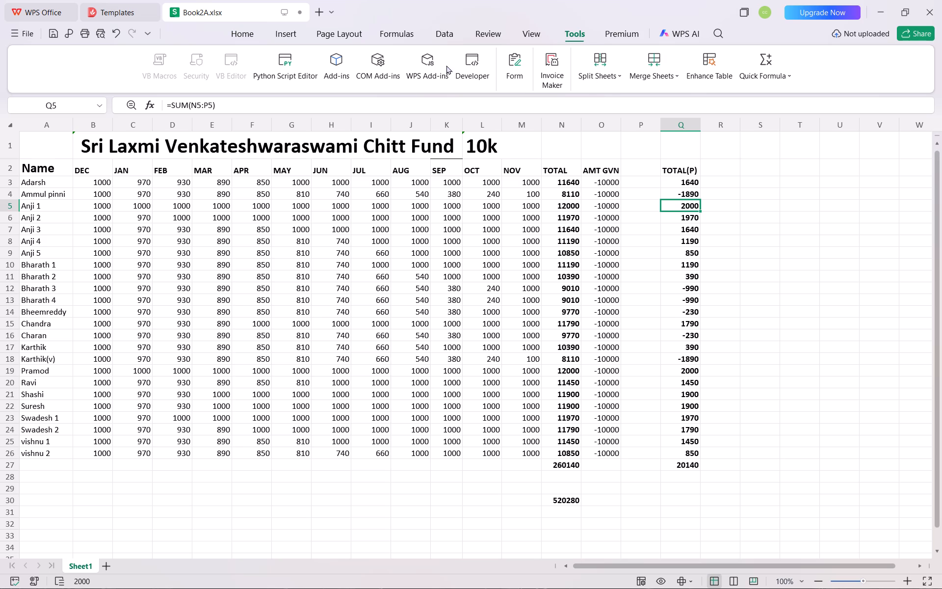
Create a table from the TOTAL(P) range Q2:Q27 with headers and filtering enabled.
click(283, 31)
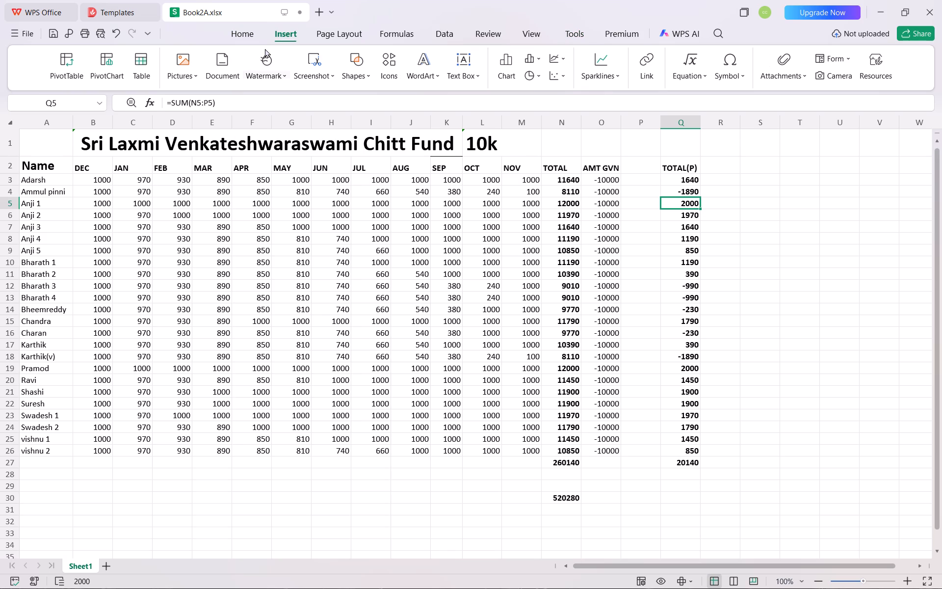
click(129, 70)
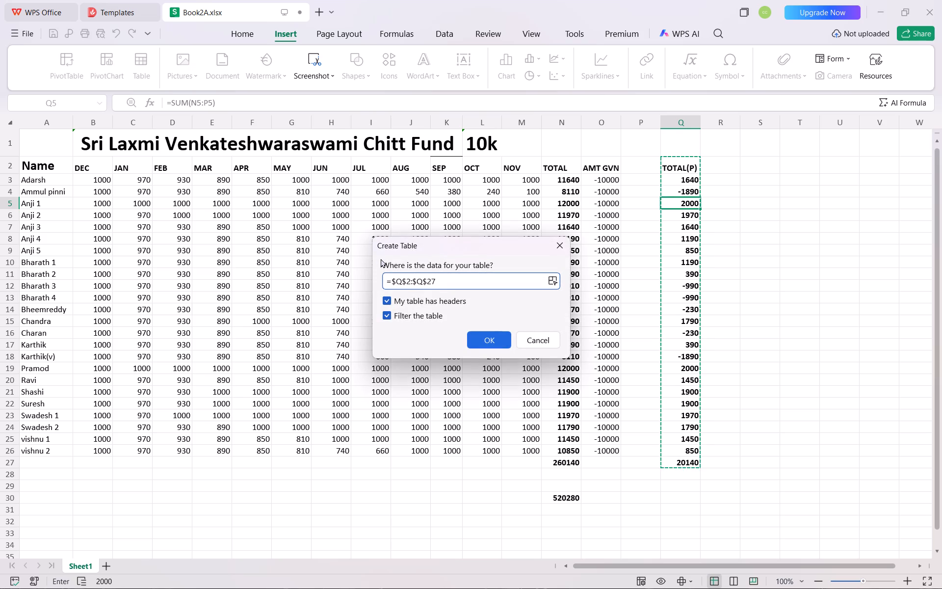
click(486, 339)
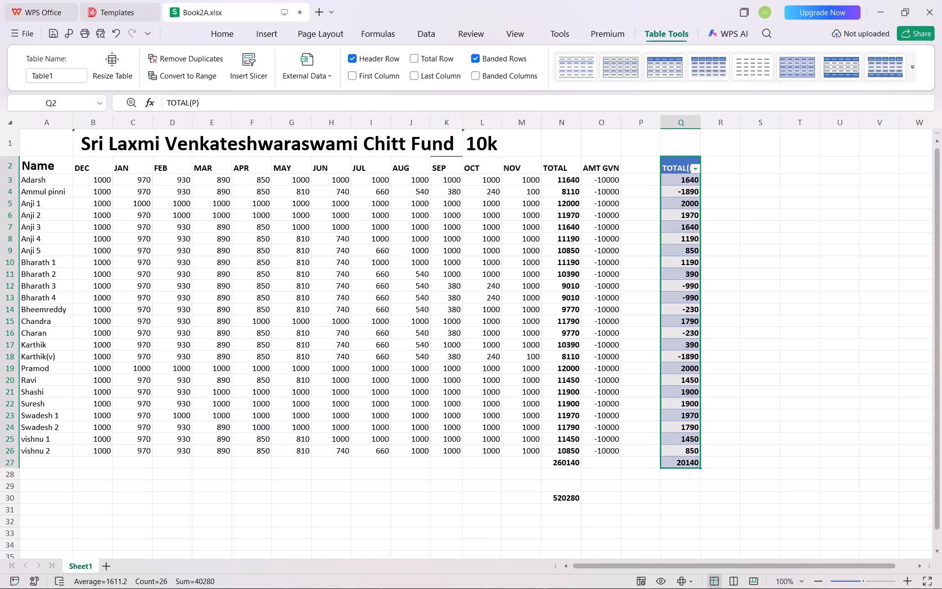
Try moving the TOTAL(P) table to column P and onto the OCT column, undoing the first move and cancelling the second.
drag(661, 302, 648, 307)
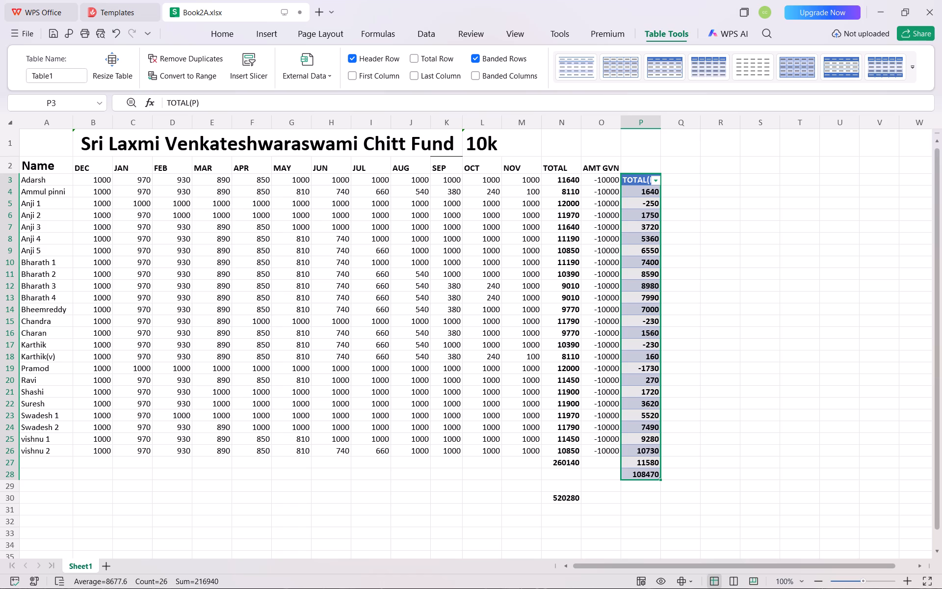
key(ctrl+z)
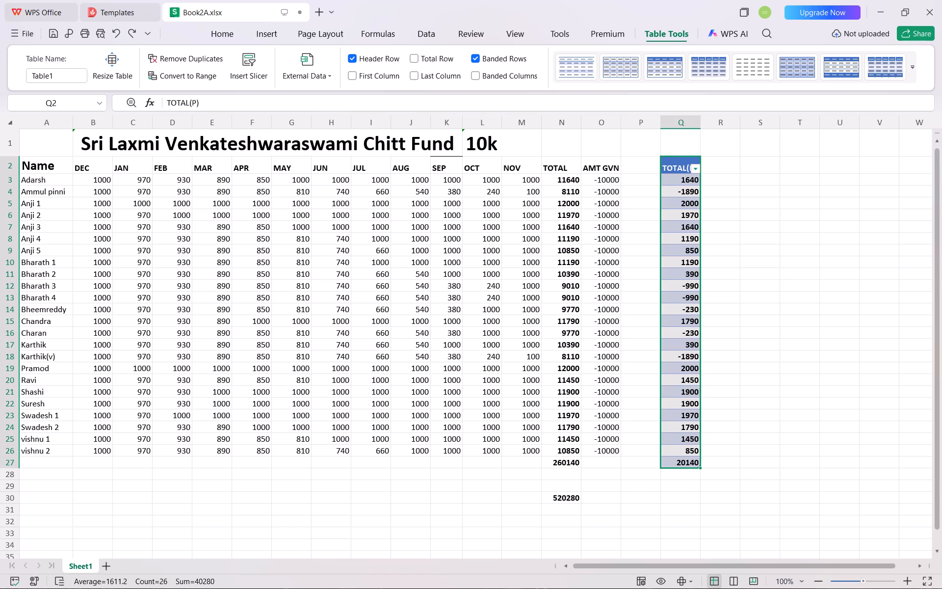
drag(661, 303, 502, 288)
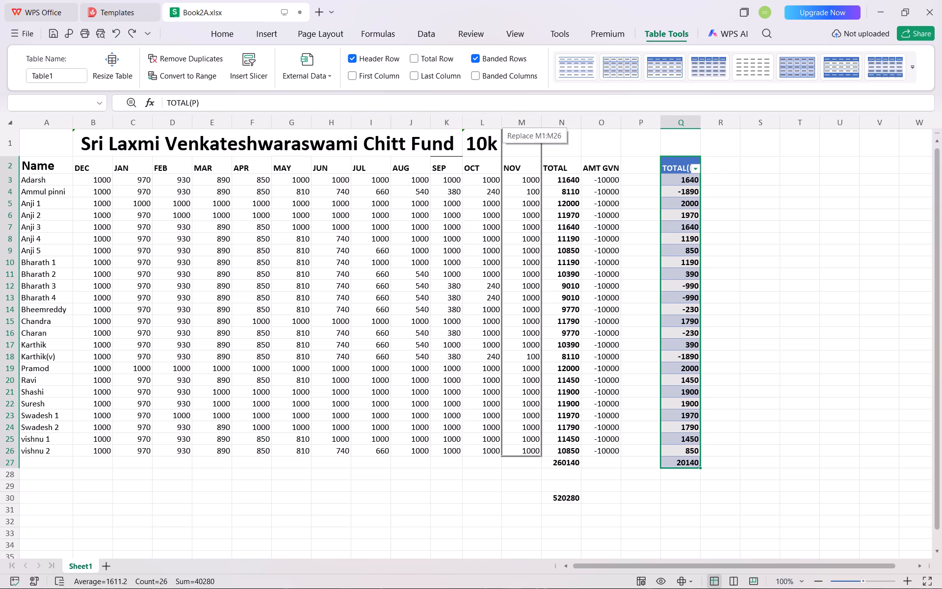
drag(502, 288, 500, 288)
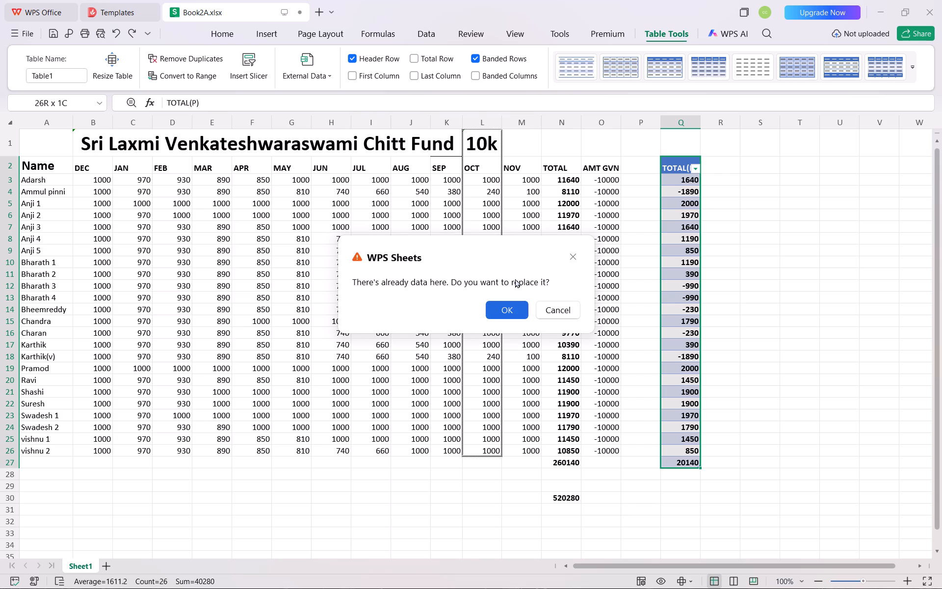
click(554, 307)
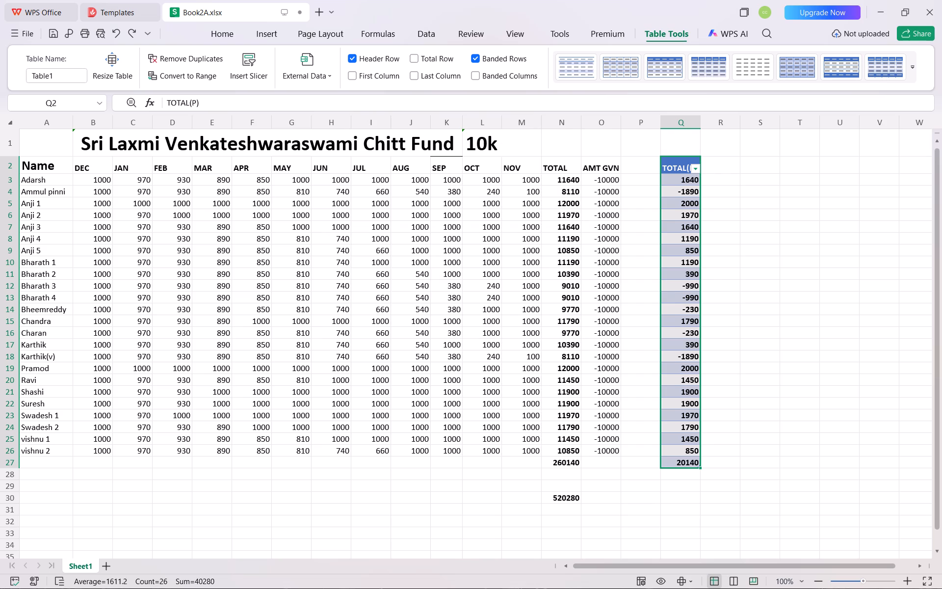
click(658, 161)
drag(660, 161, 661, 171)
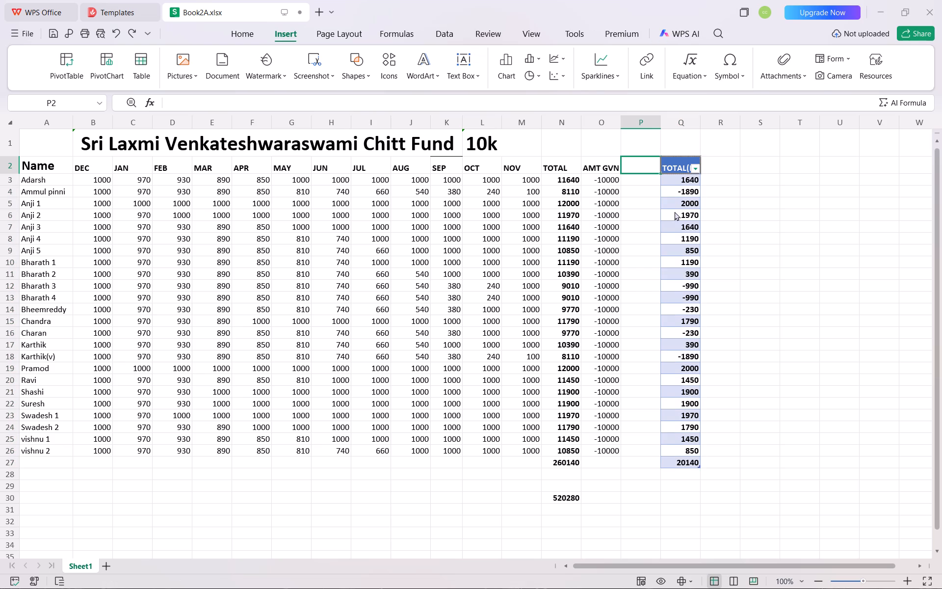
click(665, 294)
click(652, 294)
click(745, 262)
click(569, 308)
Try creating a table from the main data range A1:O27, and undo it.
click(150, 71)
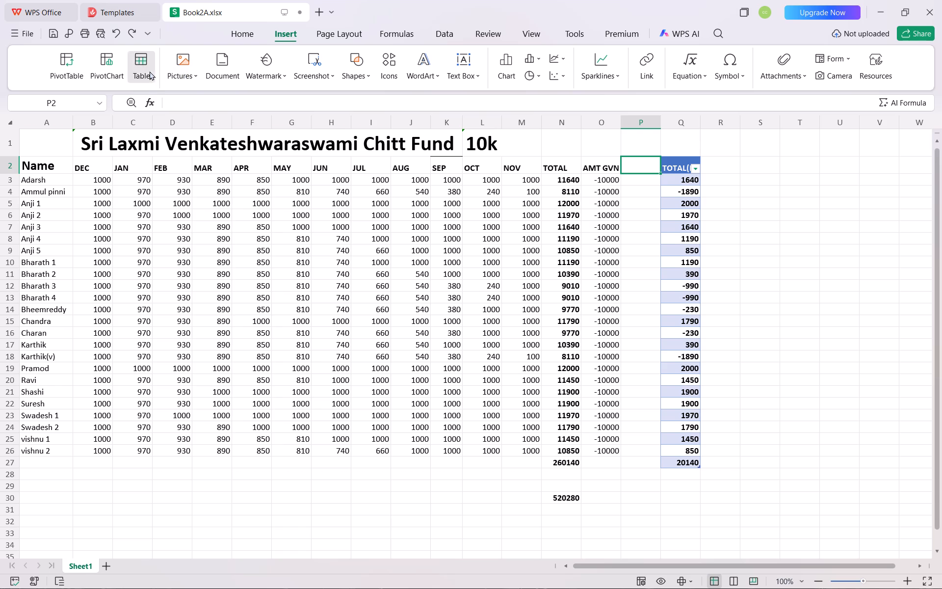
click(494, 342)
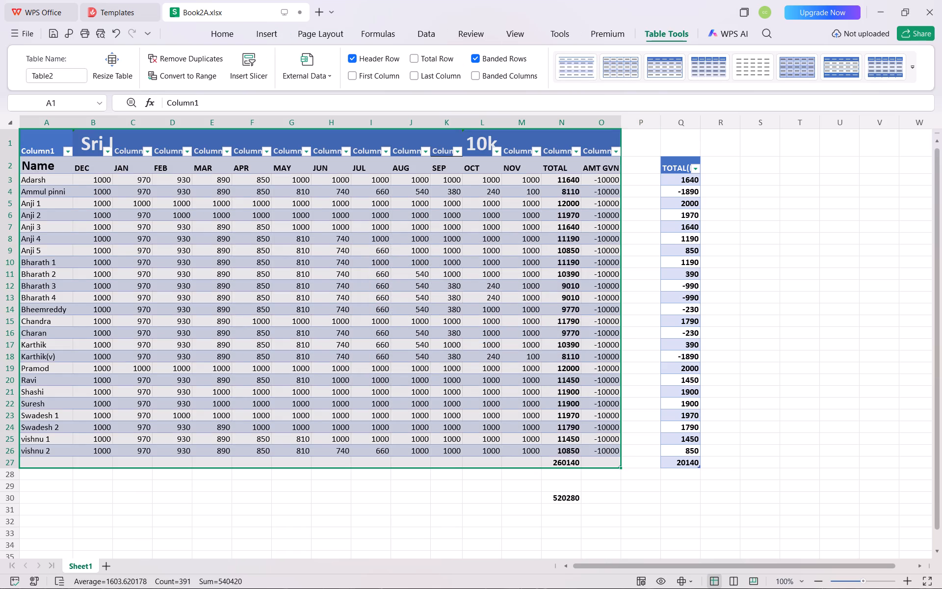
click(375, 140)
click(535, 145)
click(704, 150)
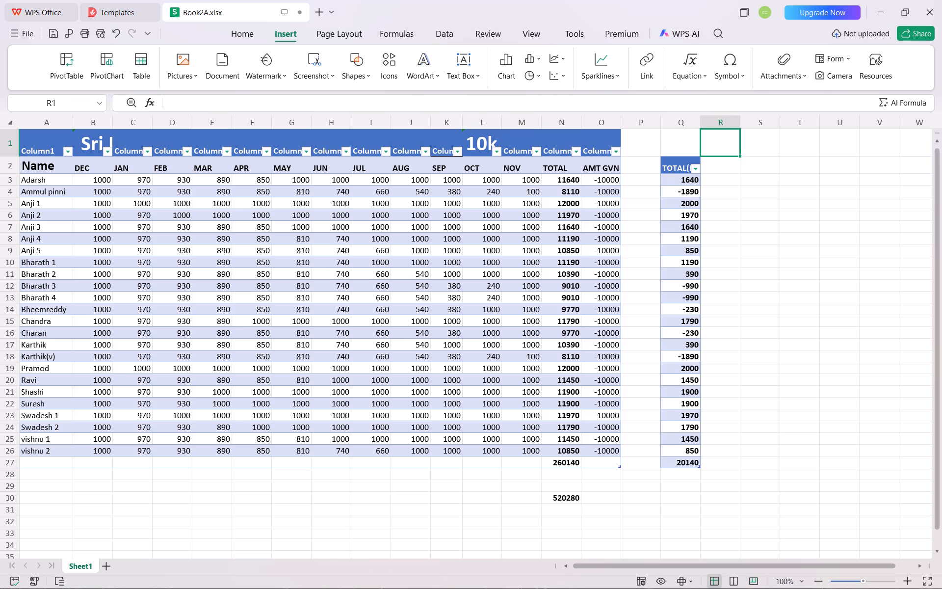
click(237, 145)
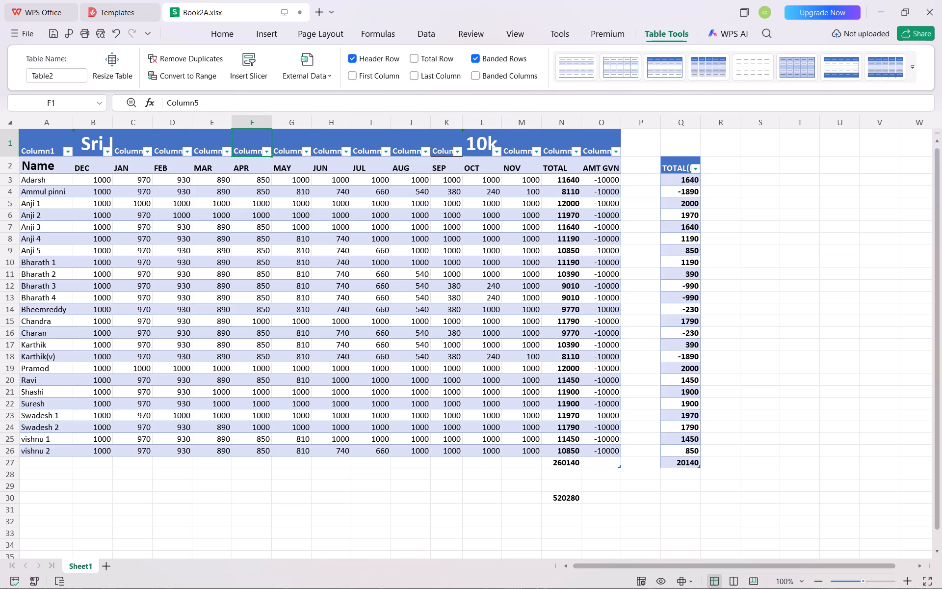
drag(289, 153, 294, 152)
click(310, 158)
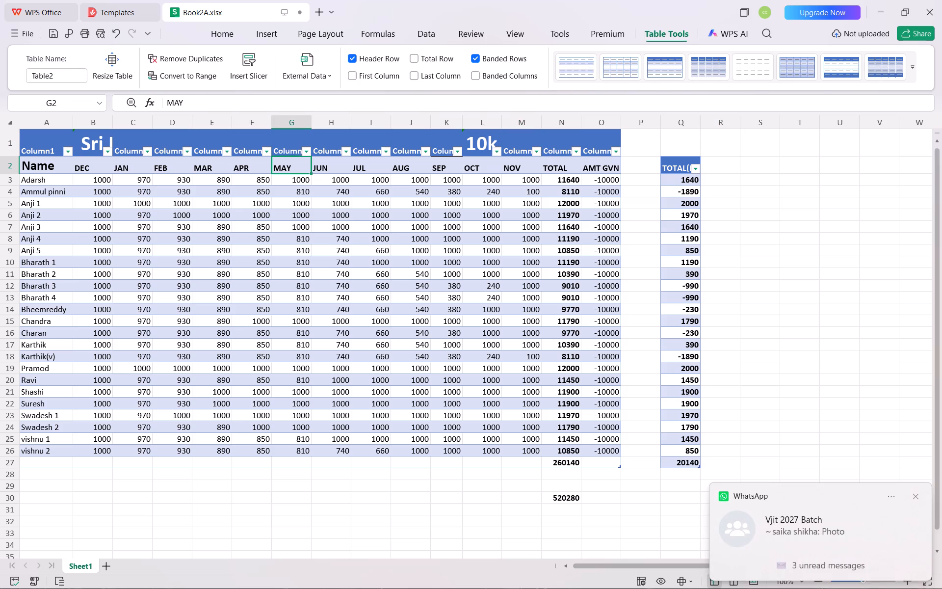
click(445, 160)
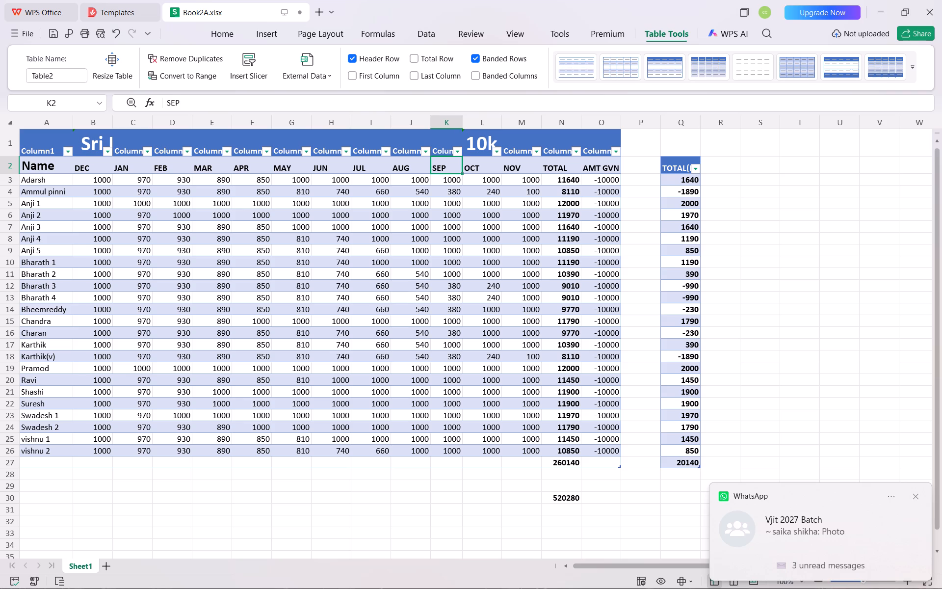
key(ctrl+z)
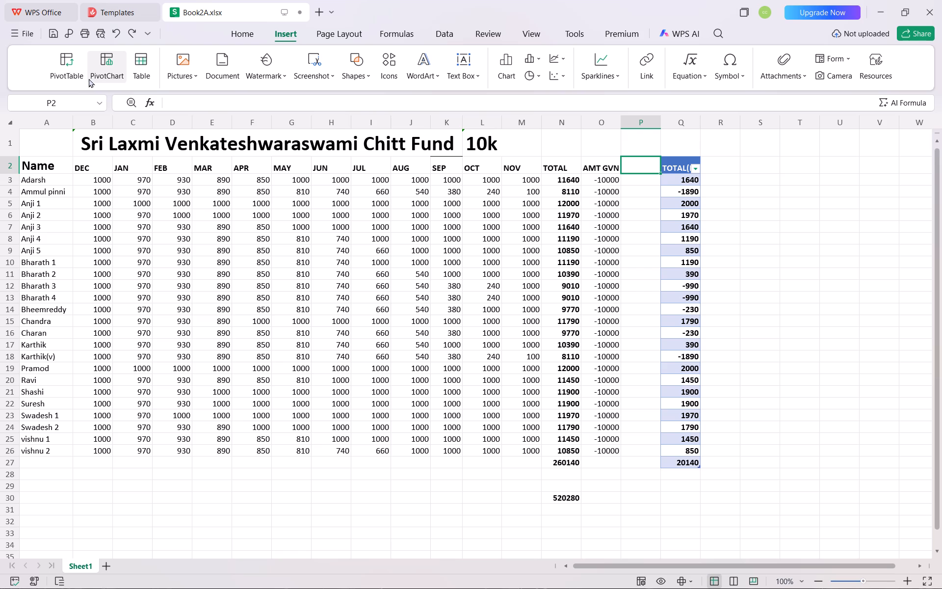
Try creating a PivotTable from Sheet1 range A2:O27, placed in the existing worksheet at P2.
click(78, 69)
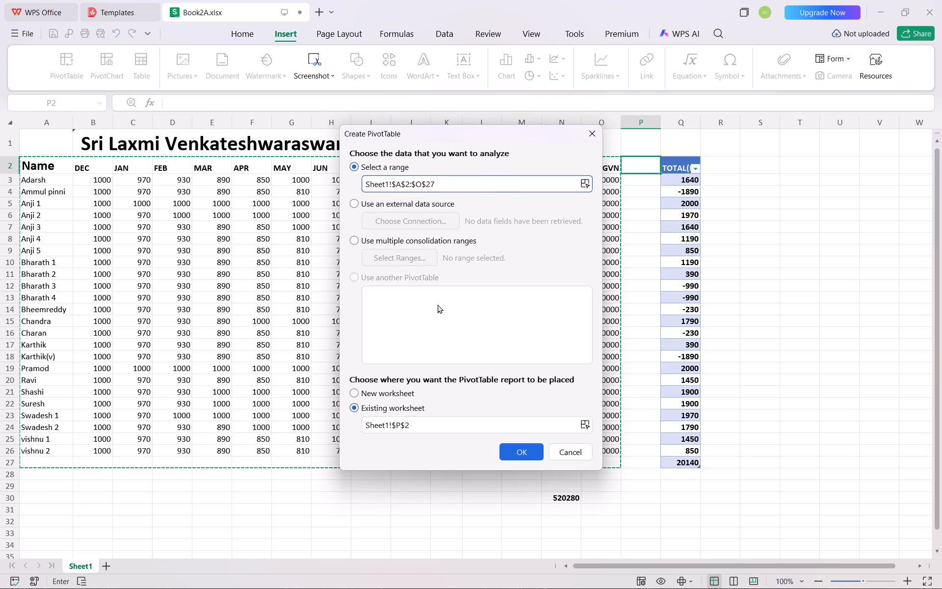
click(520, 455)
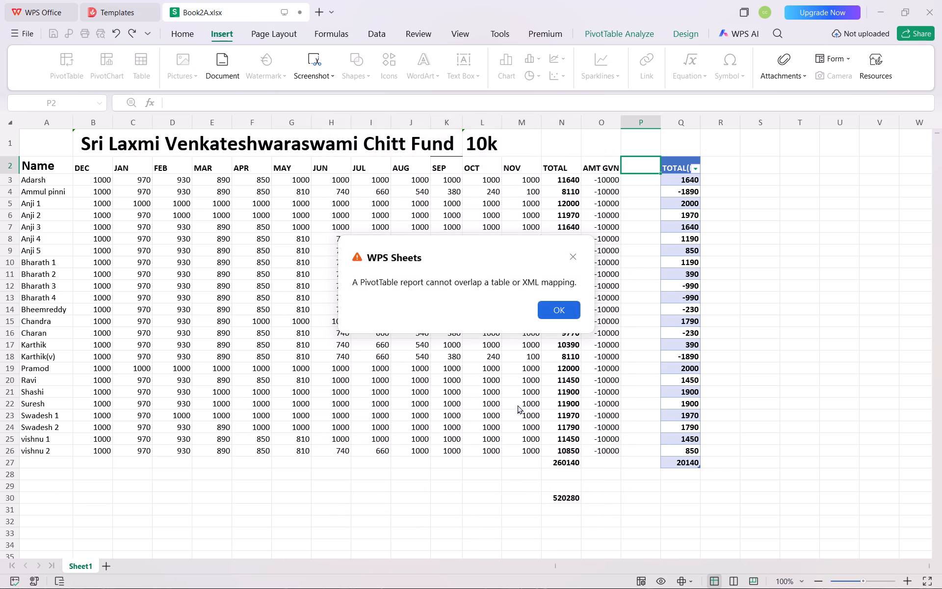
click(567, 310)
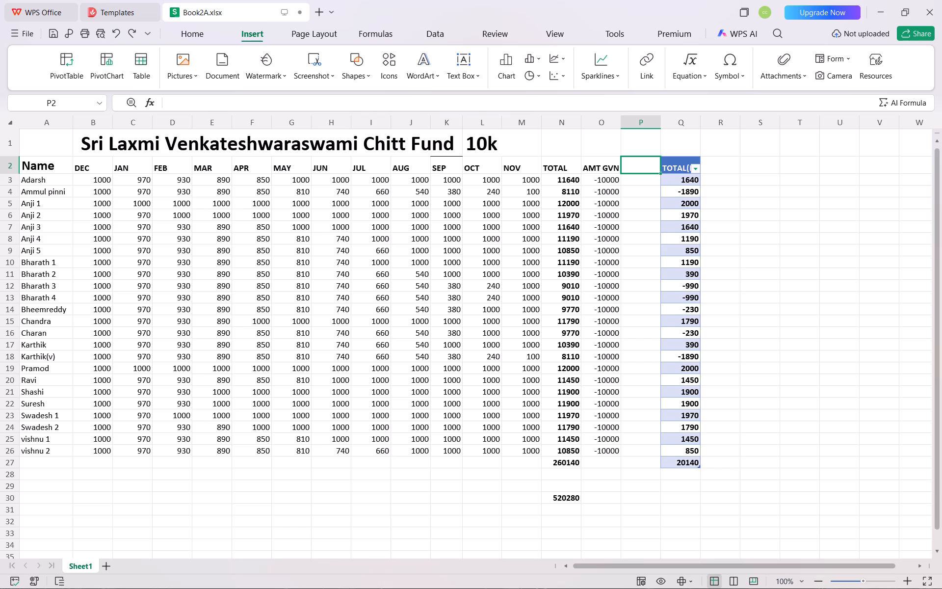
Undo the creation of the TOTAL(P) table in column Q.
scroll(583, 356, up, 3)
key(ctrl+z)
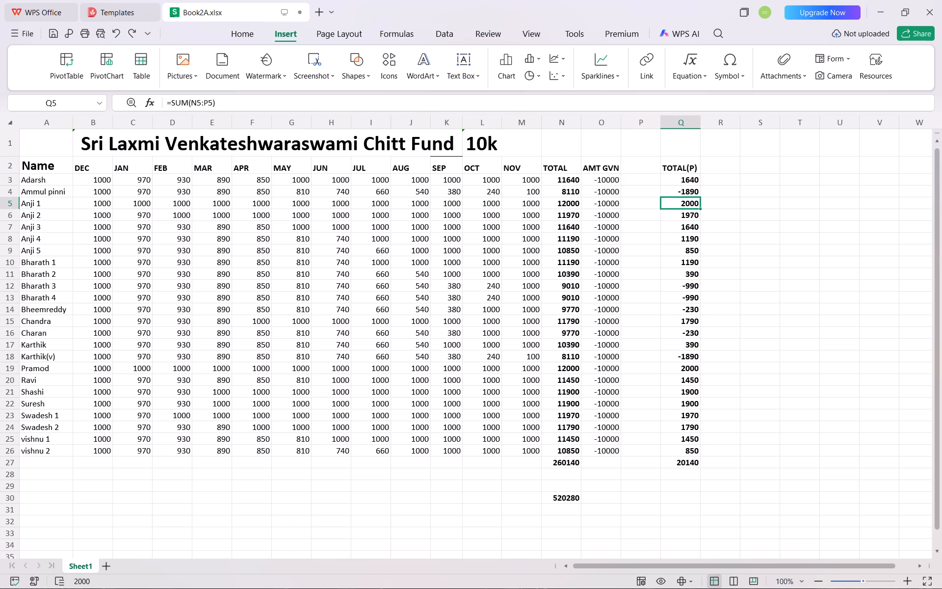
click(764, 242)
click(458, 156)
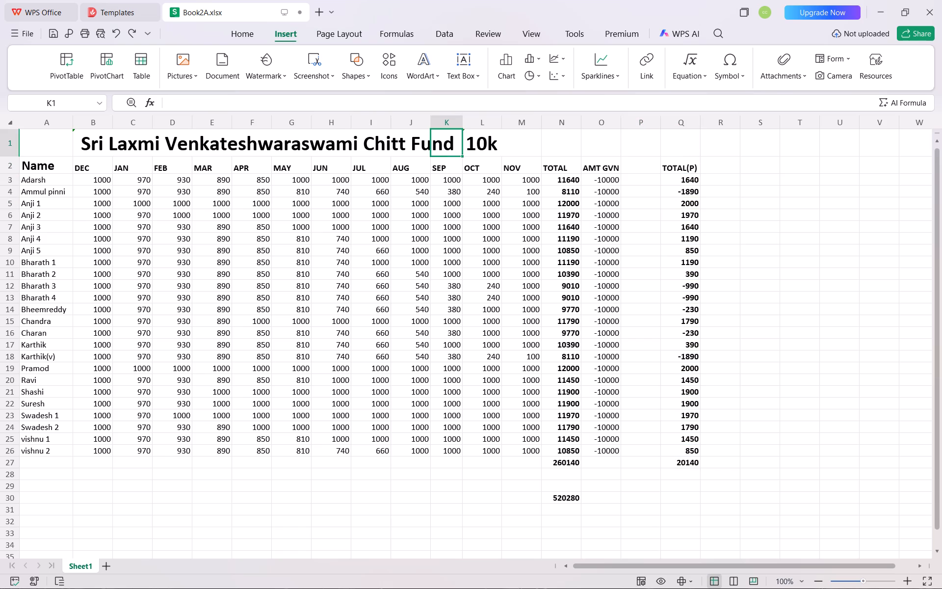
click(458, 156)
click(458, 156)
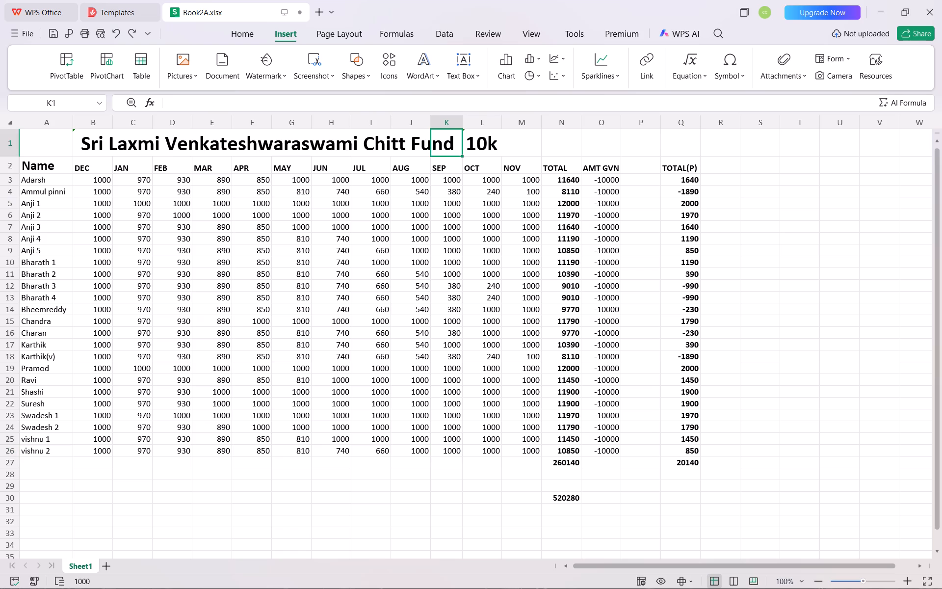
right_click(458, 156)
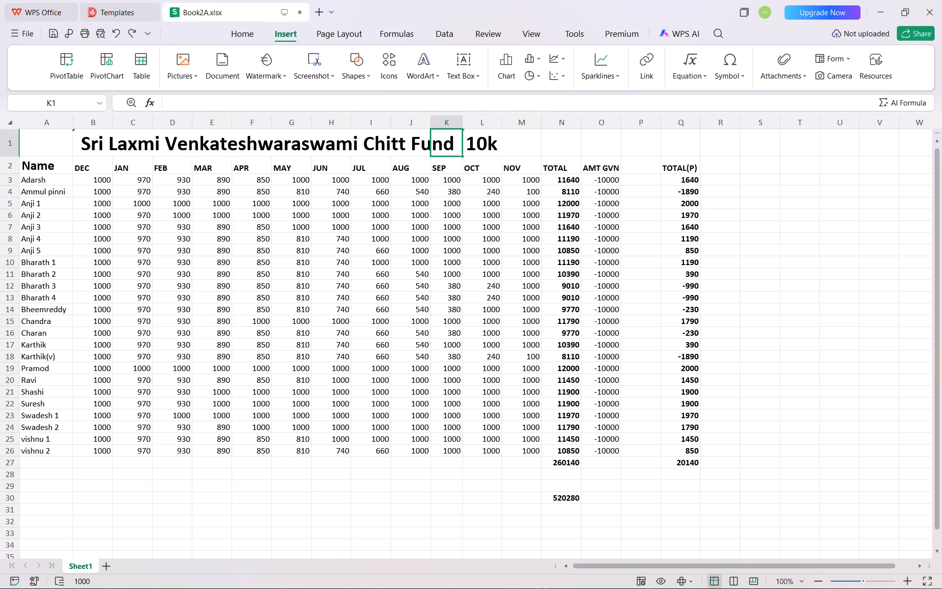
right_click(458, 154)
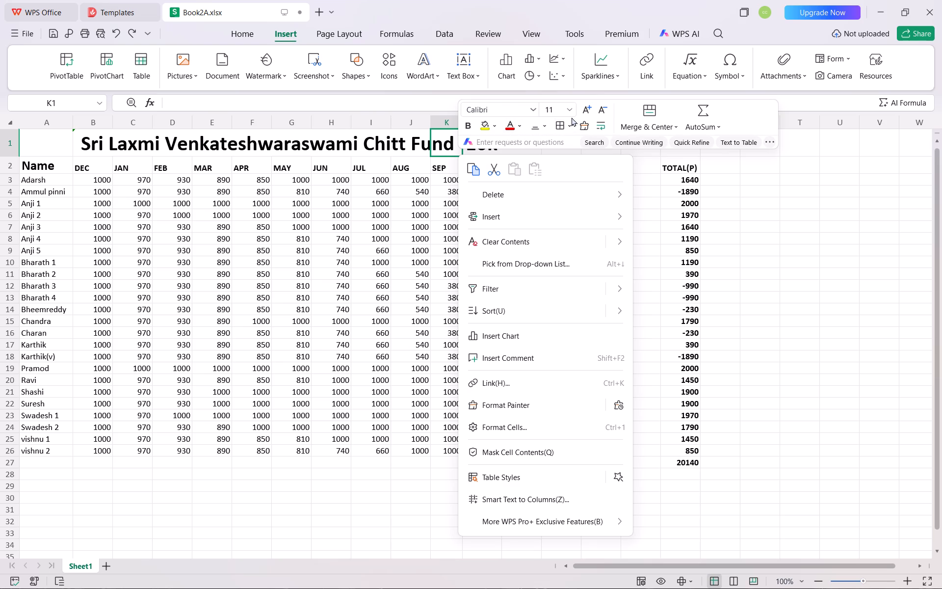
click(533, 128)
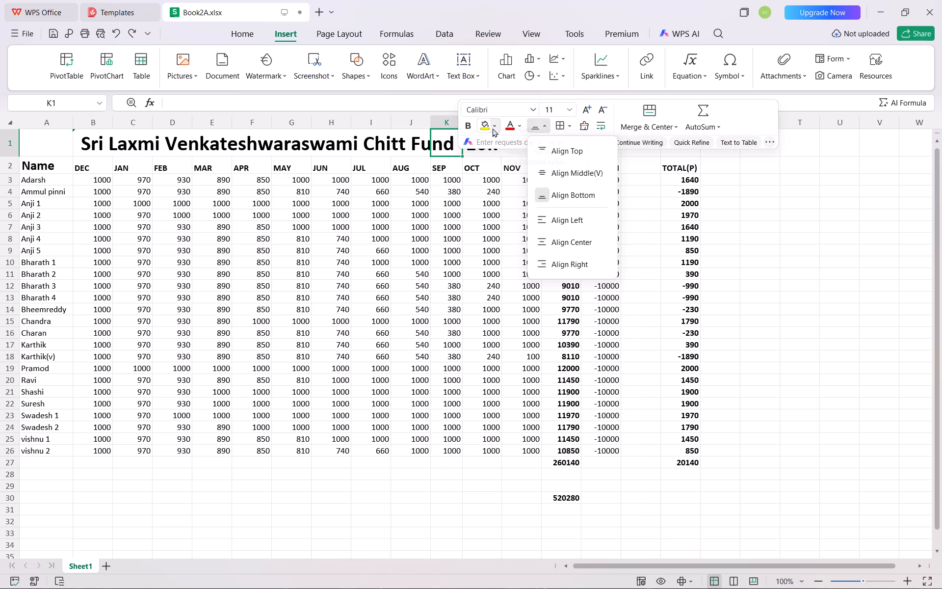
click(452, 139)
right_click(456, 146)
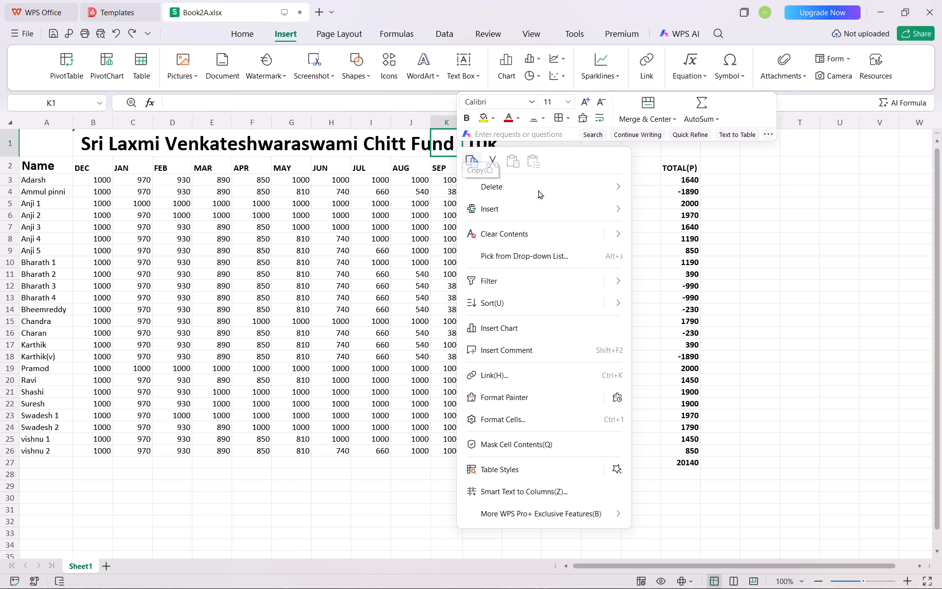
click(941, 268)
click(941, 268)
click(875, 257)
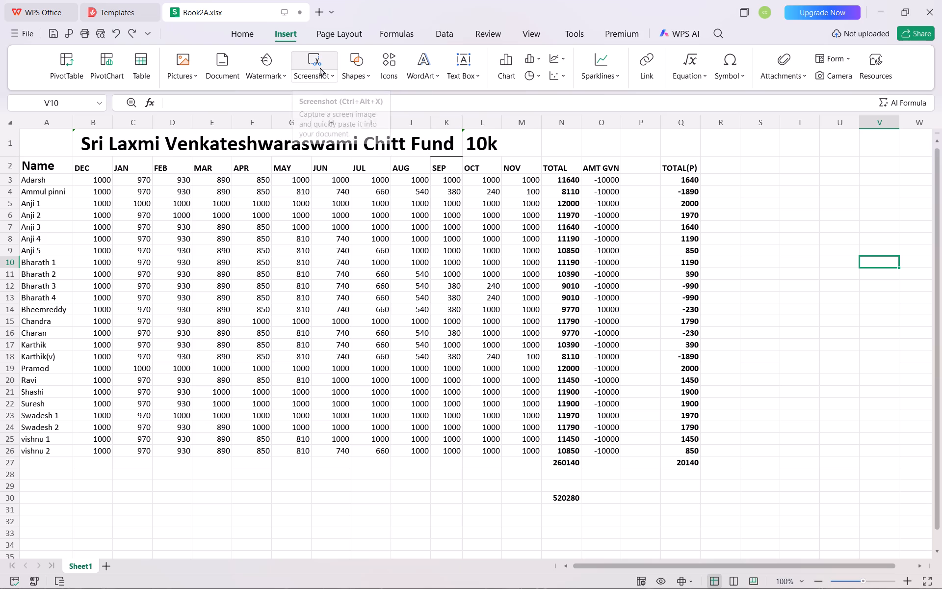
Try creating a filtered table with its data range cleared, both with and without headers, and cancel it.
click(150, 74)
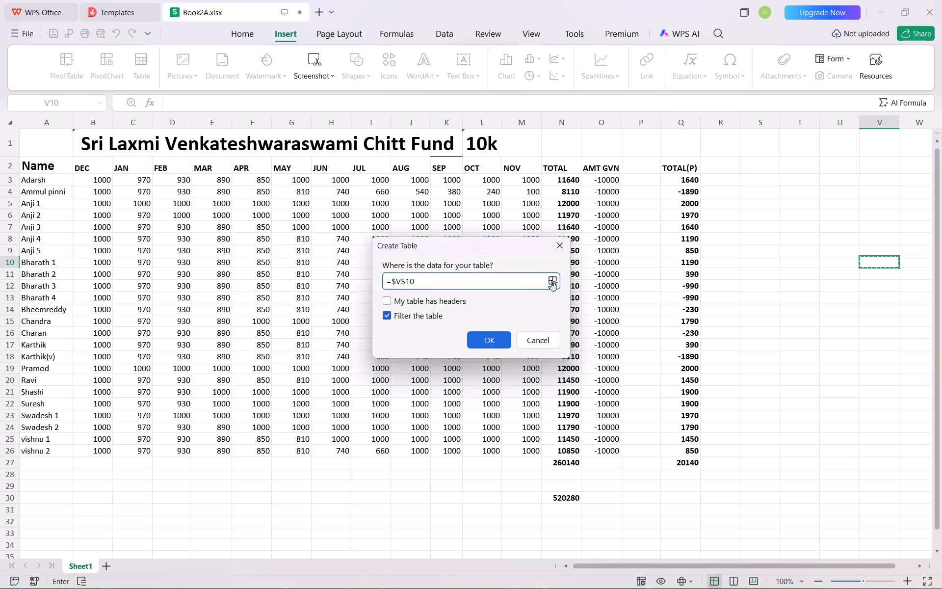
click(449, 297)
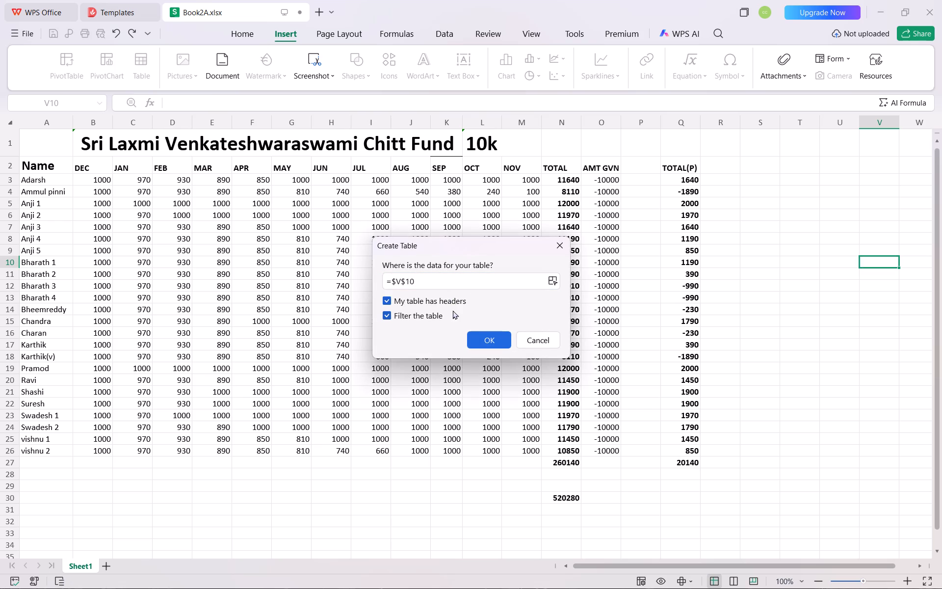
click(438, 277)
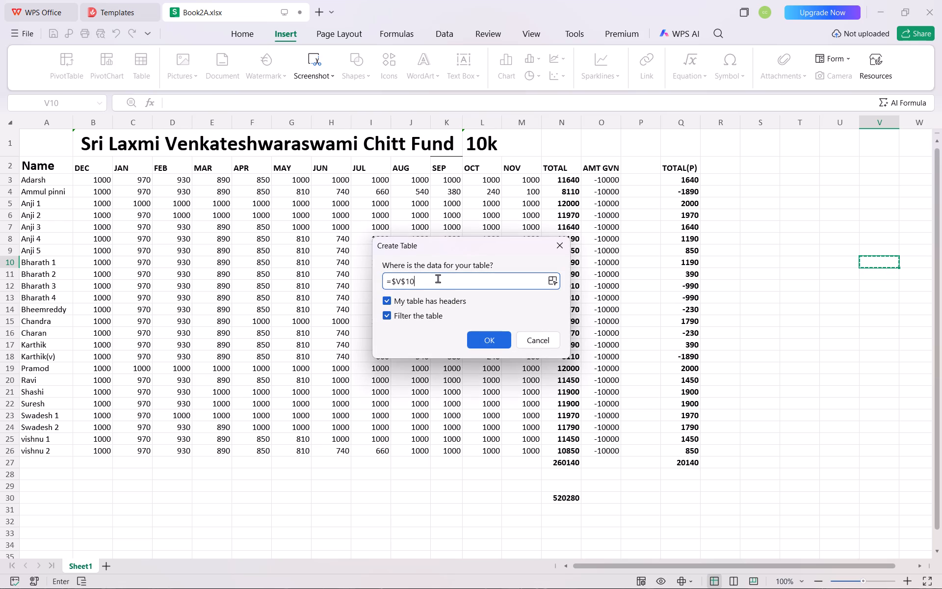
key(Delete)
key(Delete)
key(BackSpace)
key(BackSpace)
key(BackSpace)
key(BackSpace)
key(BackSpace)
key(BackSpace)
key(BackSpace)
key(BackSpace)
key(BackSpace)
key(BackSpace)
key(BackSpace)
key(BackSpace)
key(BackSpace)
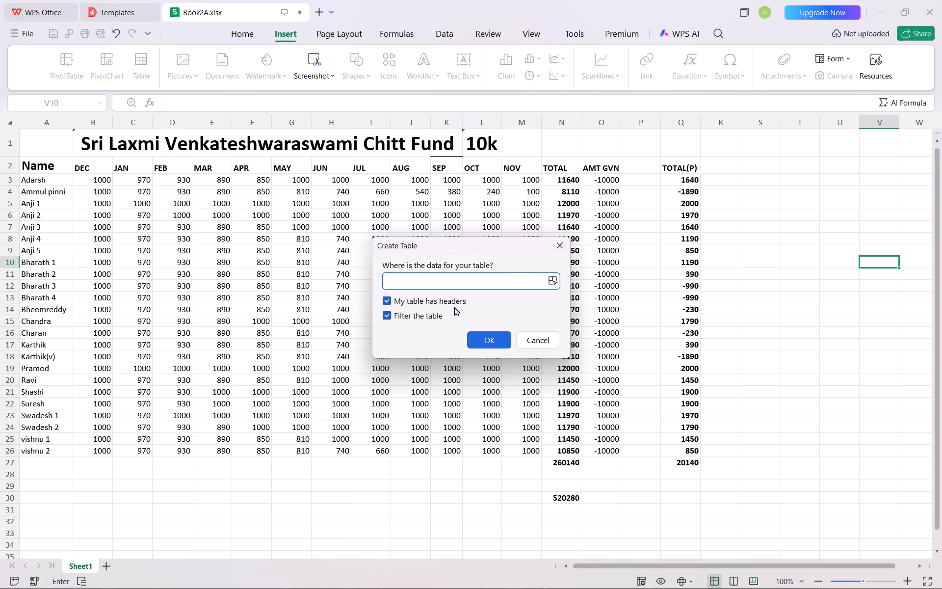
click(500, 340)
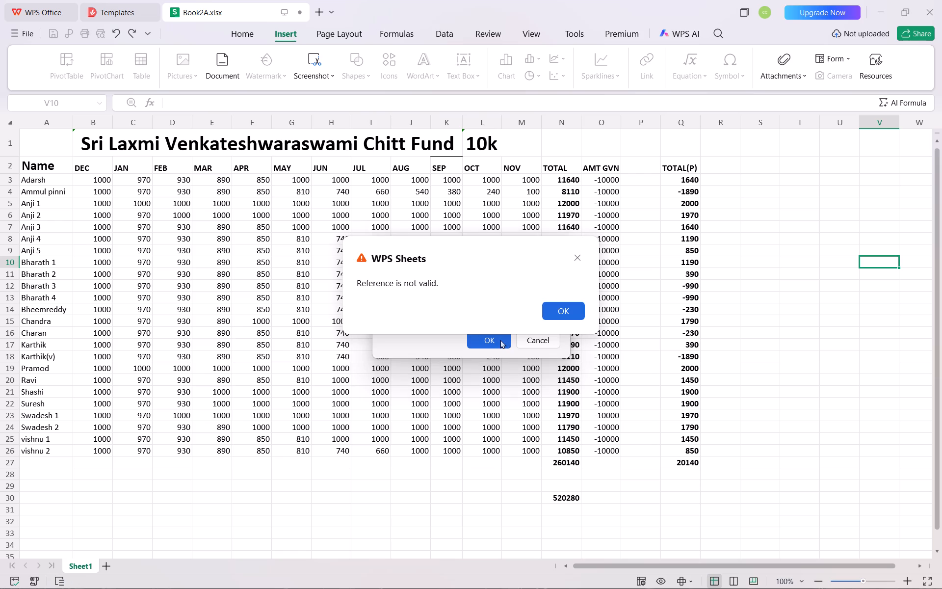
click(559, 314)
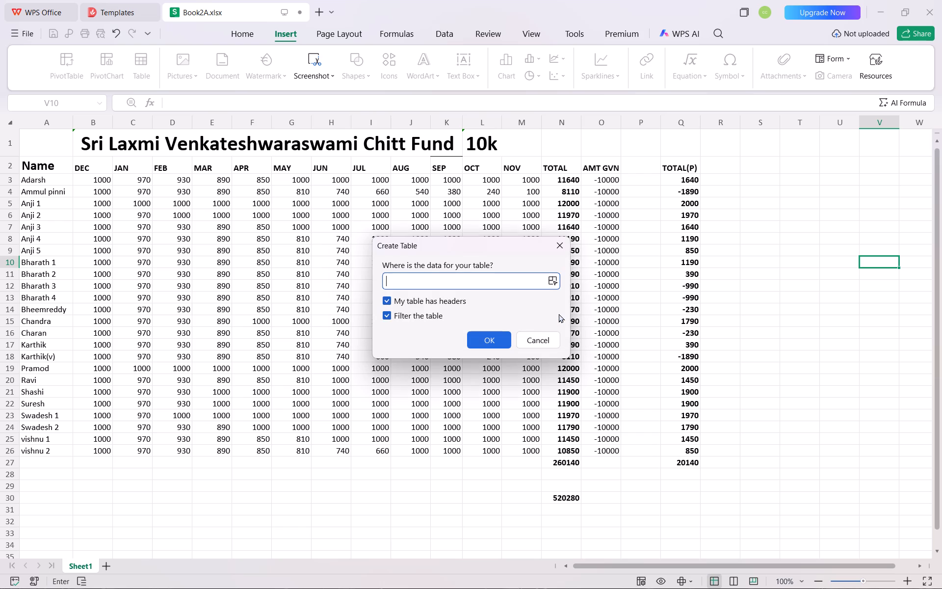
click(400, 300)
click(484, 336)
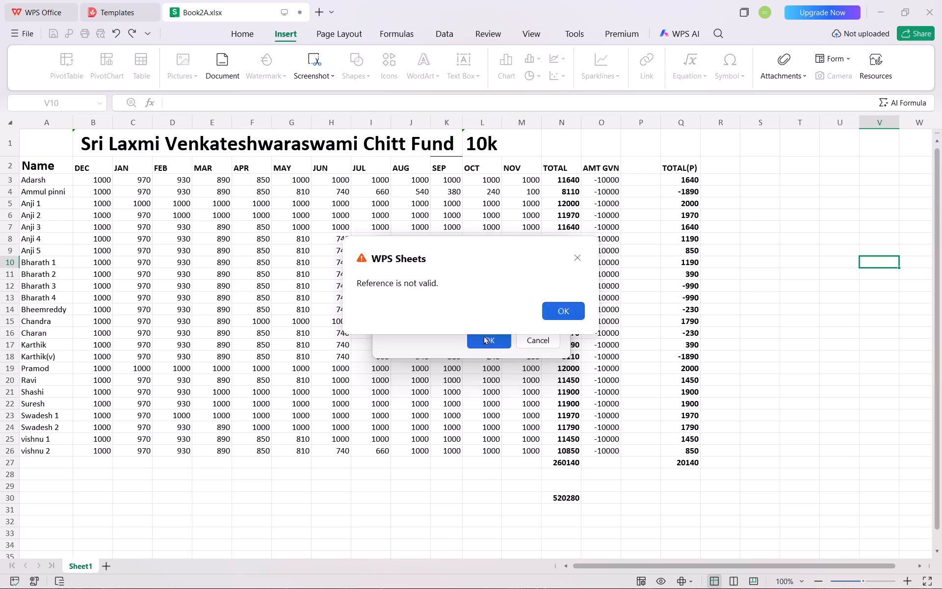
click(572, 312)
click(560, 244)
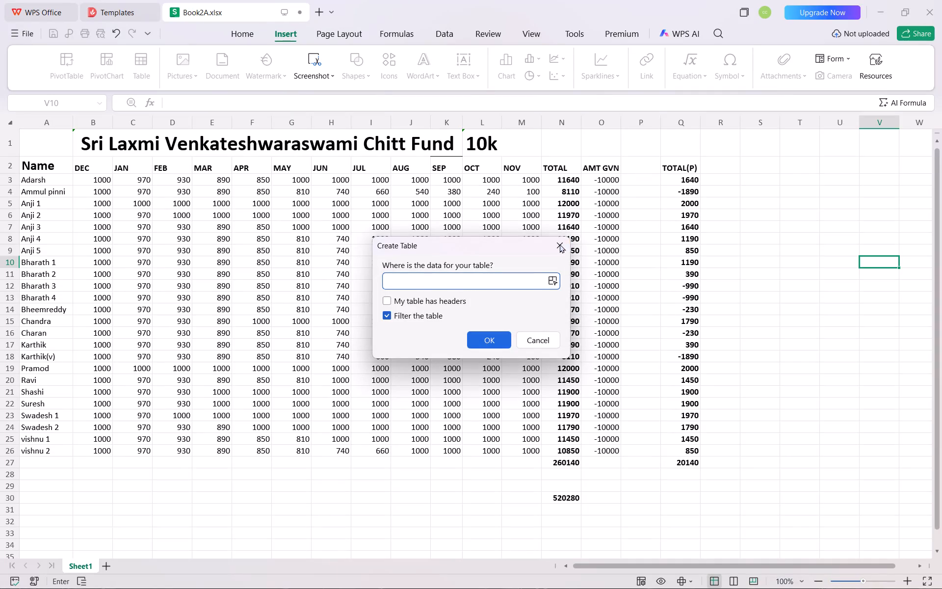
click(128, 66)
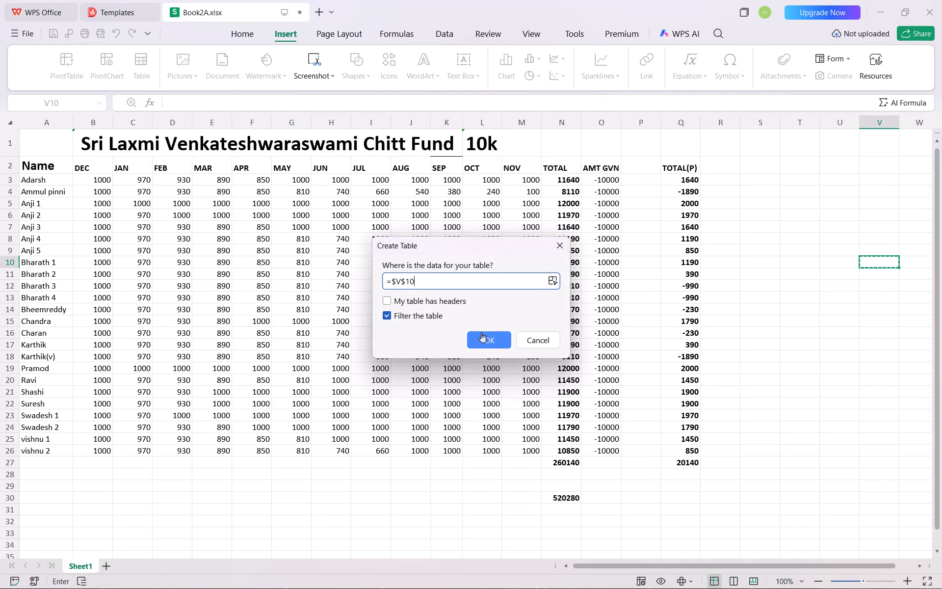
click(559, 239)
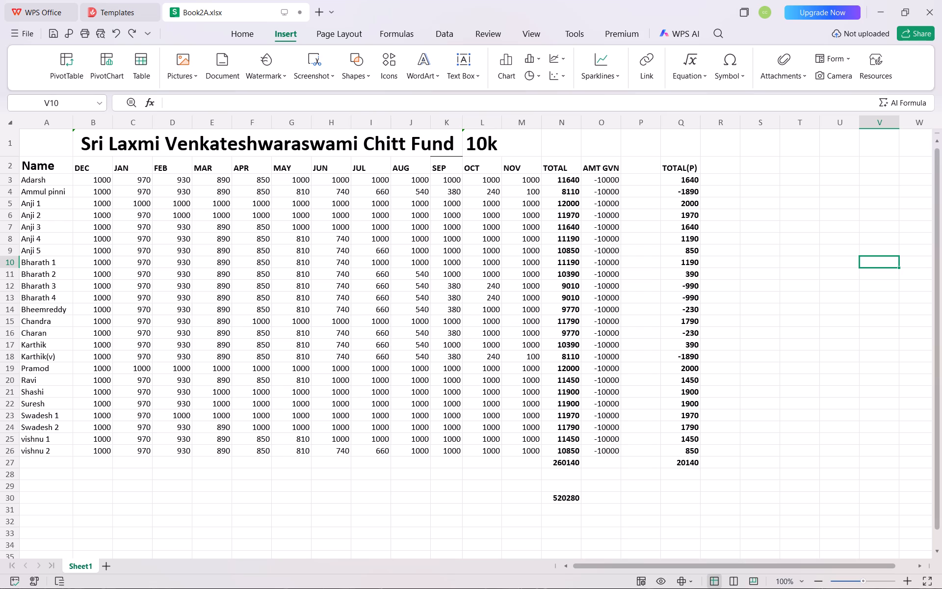
Create a filtered table from the entire title row, row 1, without using the title as headers.
click(11, 143)
click(141, 67)
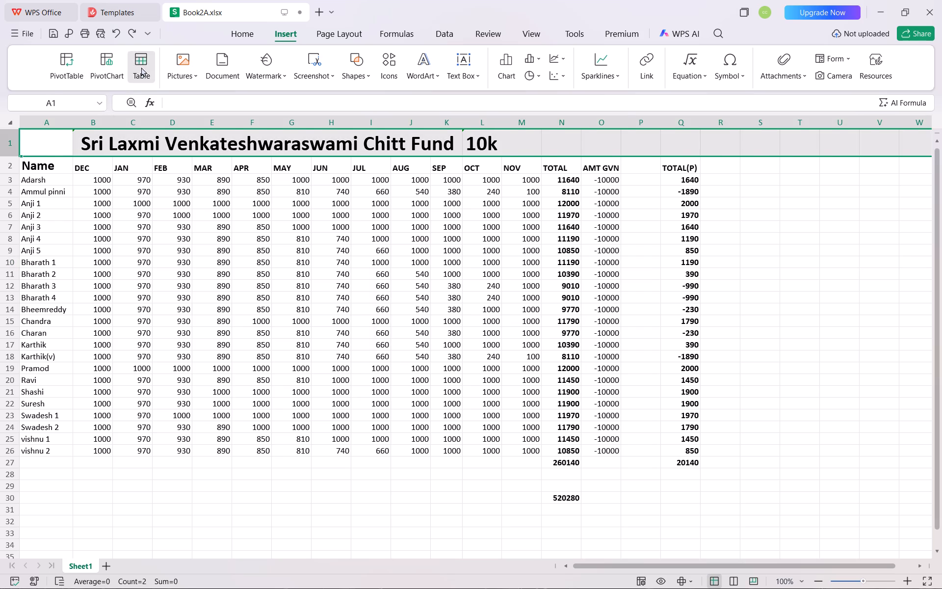
click(479, 332)
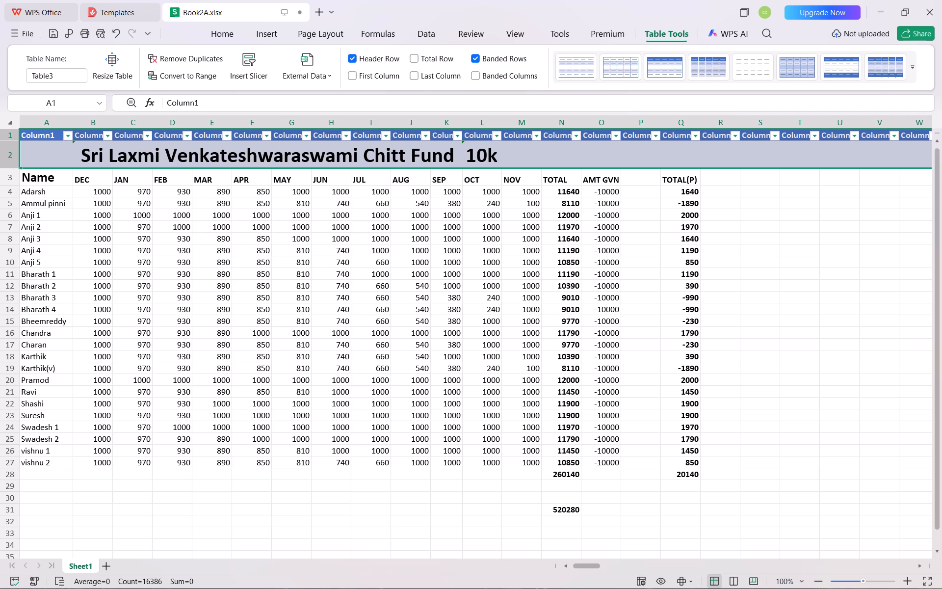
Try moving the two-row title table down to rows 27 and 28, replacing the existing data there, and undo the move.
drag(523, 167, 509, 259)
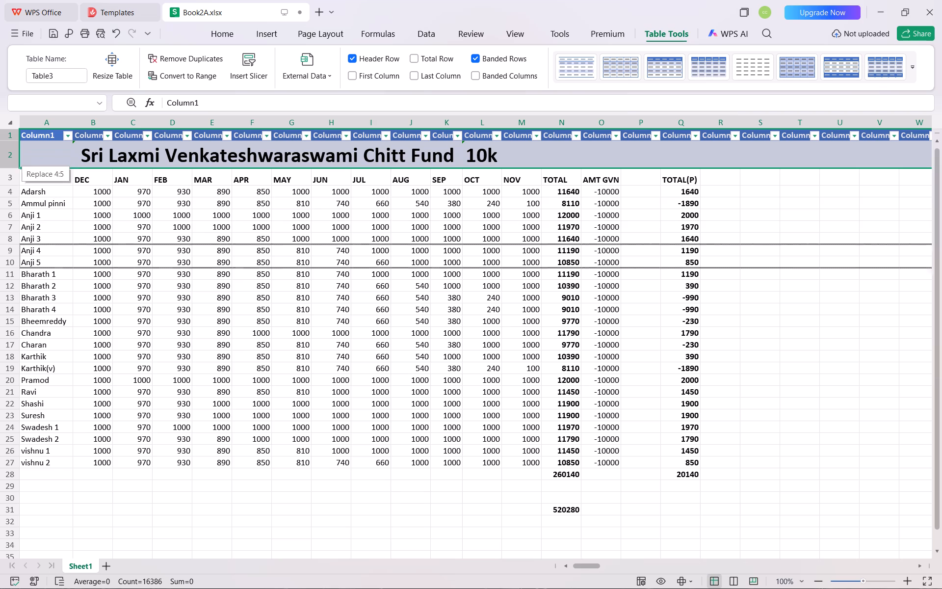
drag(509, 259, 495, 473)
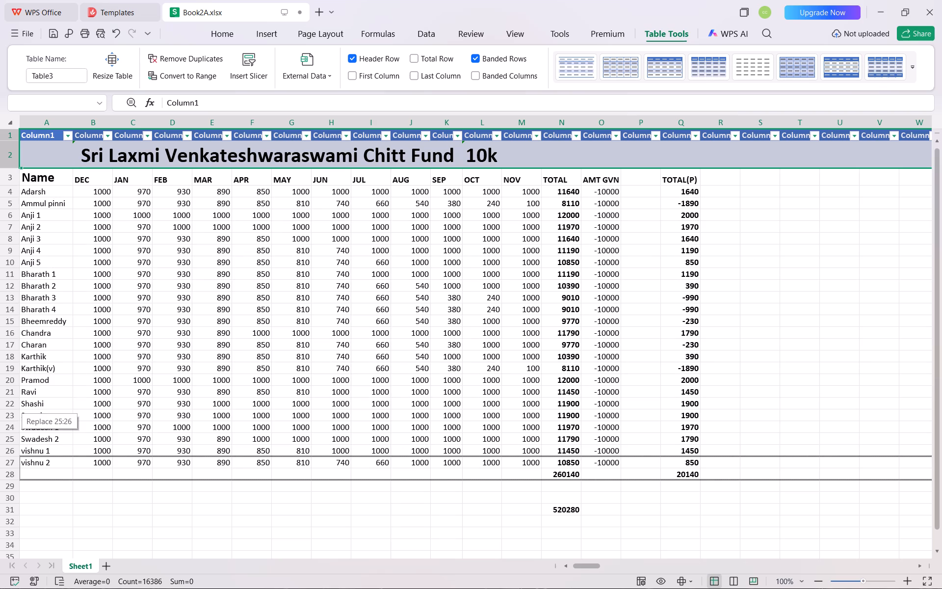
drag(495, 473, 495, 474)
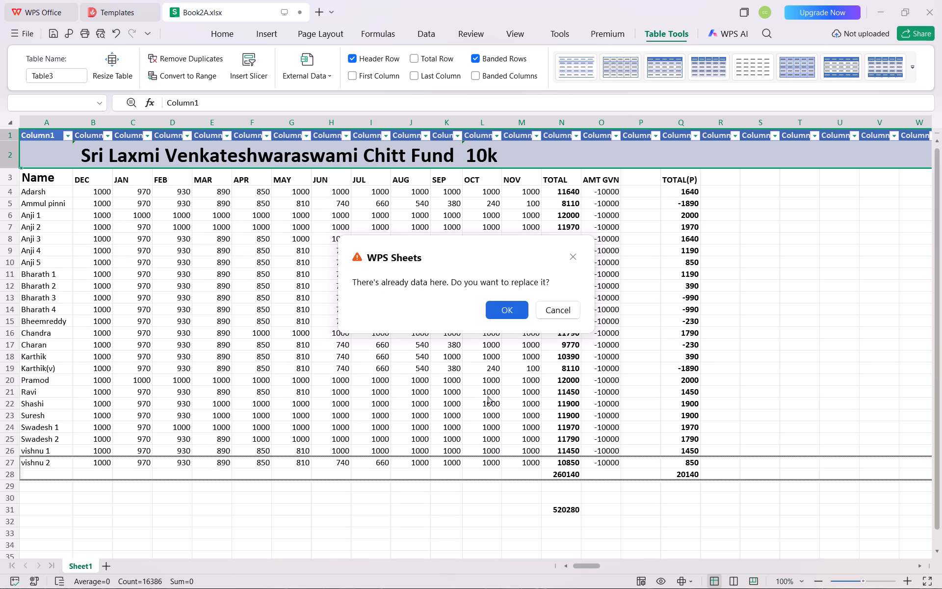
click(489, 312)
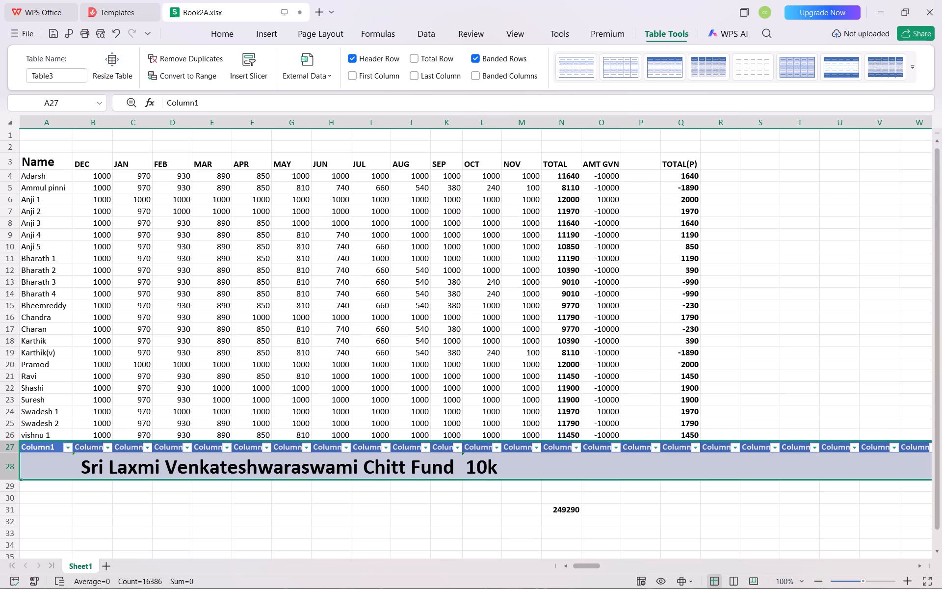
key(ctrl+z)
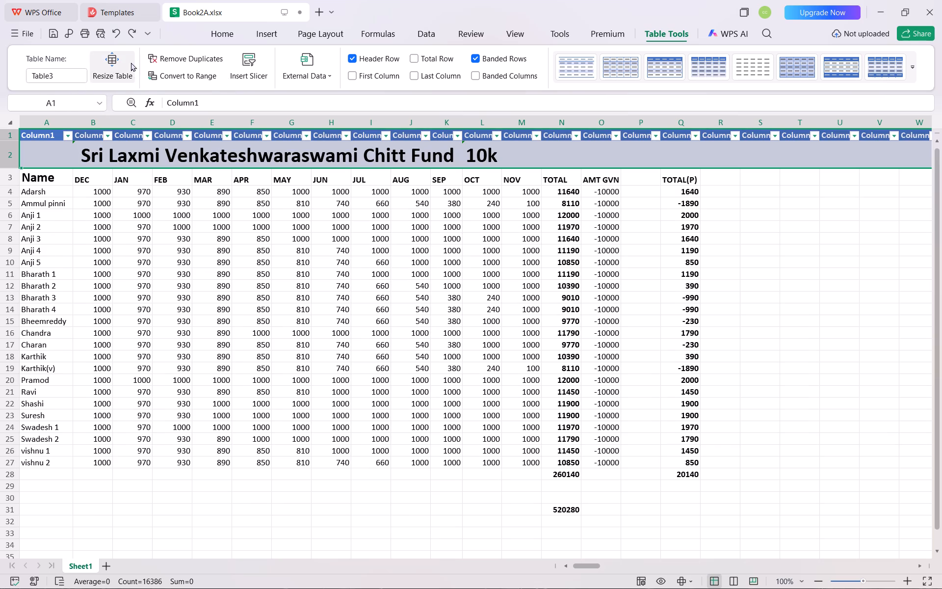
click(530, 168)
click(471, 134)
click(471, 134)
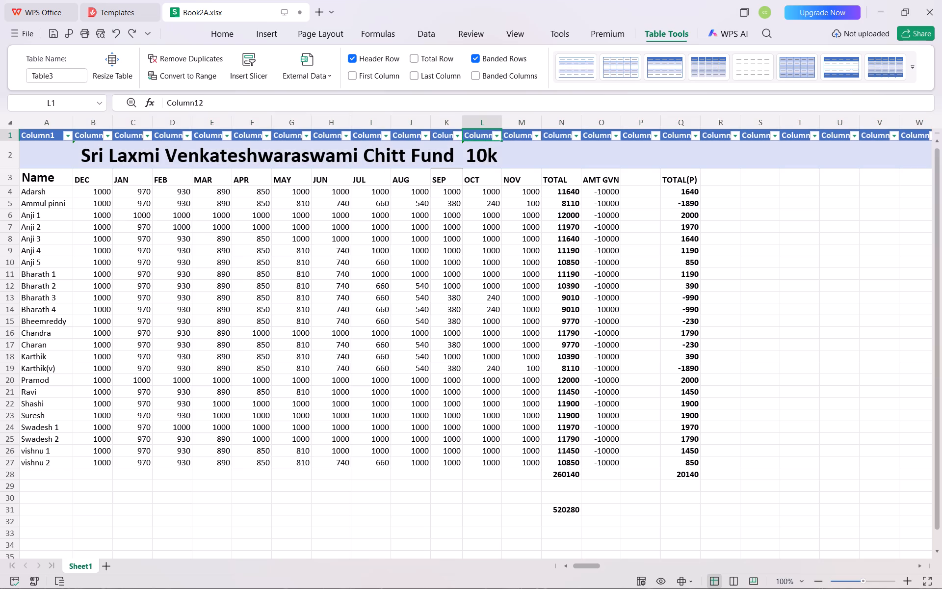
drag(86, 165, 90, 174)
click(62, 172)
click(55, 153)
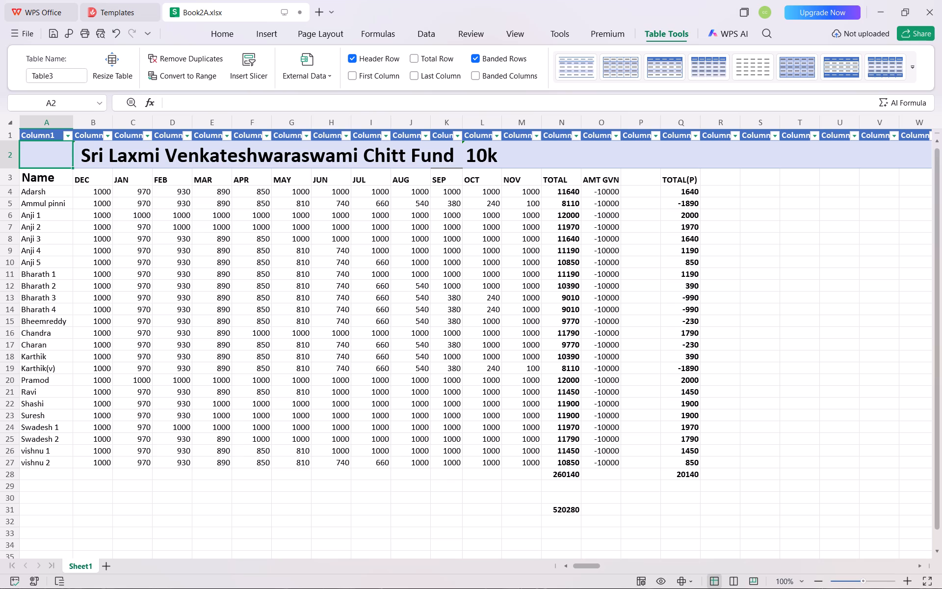
Undo the creation of the title-row table and the earlier row 1 height changes.
key(ctrl+z)
key(ctrl+z)
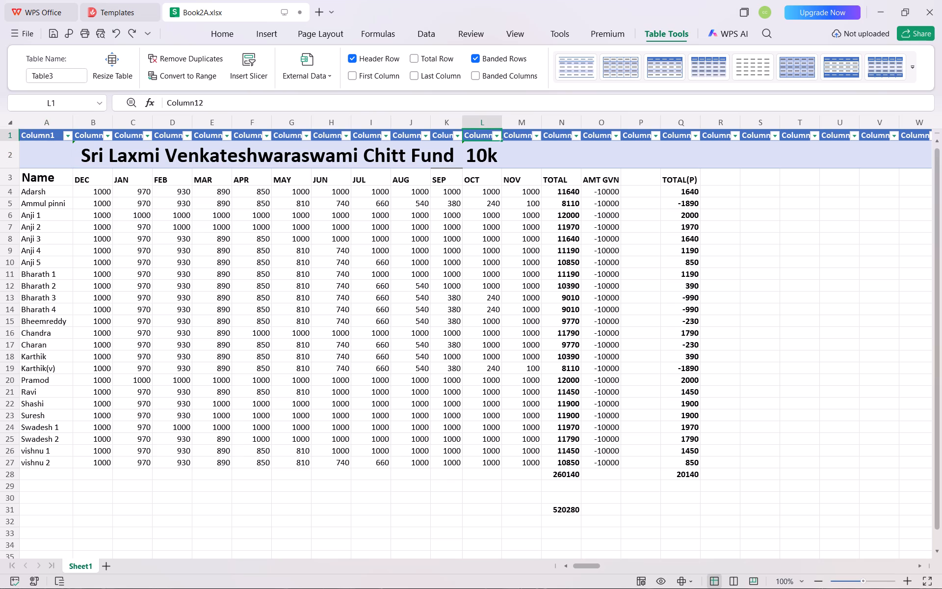
key(ctrl+z)
click(864, 230)
click(770, 208)
key(ctrl+z)
key(ctrl+z)
key(ctrl+z)
click(75, 158)
right_click(52, 158)
click(14, 156)
click(20, 175)
click(23, 196)
click(34, 203)
drag(42, 208, 137, 249)
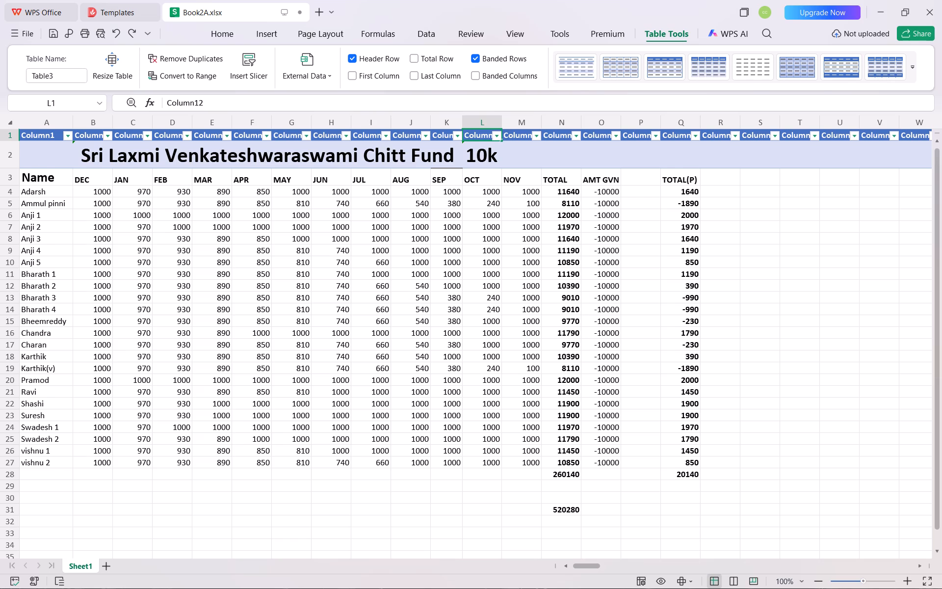
click(733, 315)
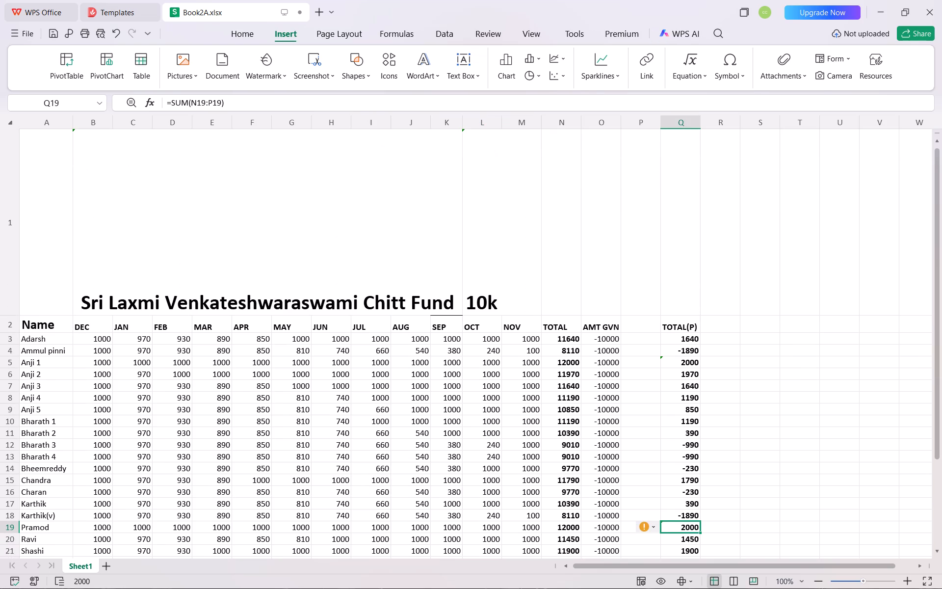
key(ctrl+z)
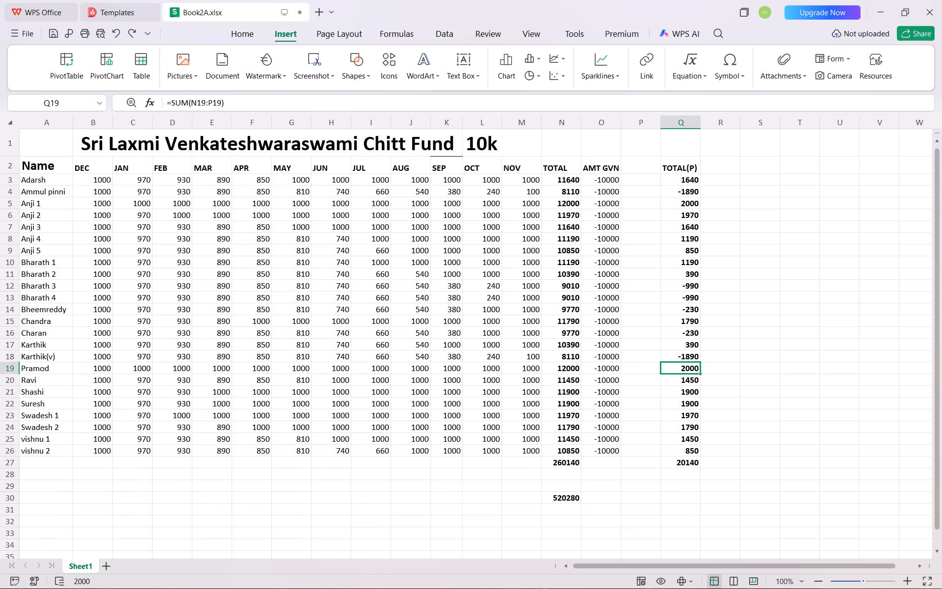
click(764, 320)
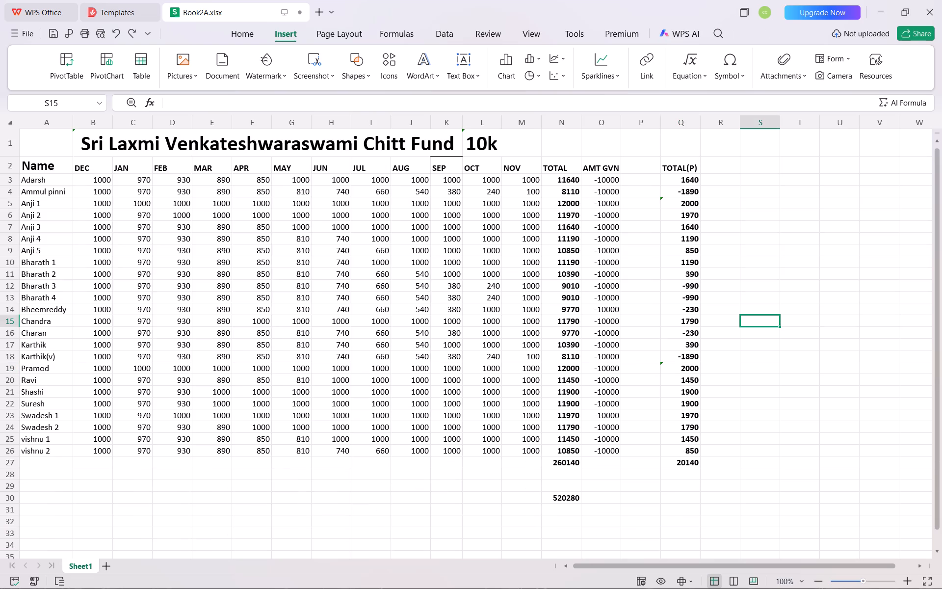
Ignore the formula errors flagged in the TOTAL(P) cells Q19 and Q5.
click(667, 365)
click(649, 370)
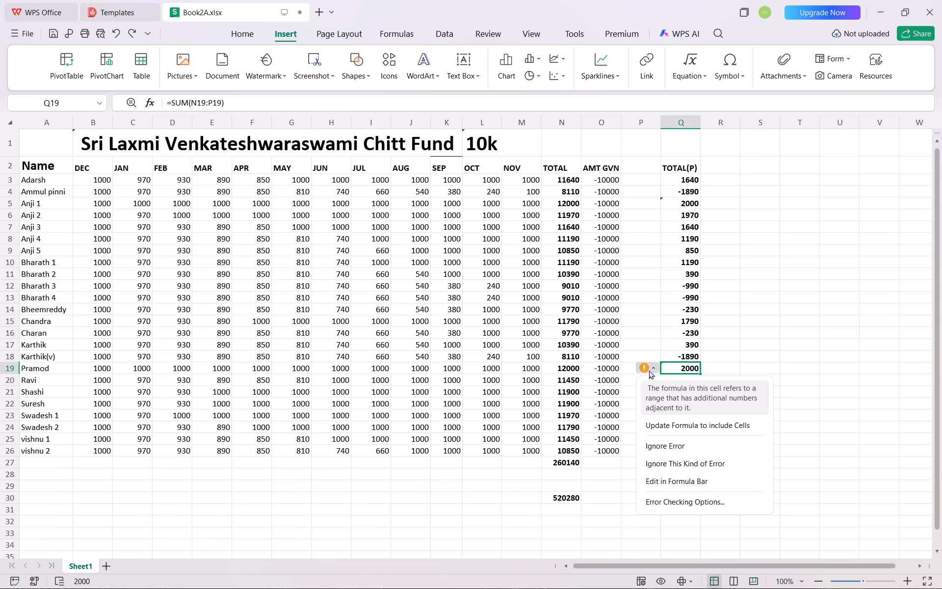
click(657, 444)
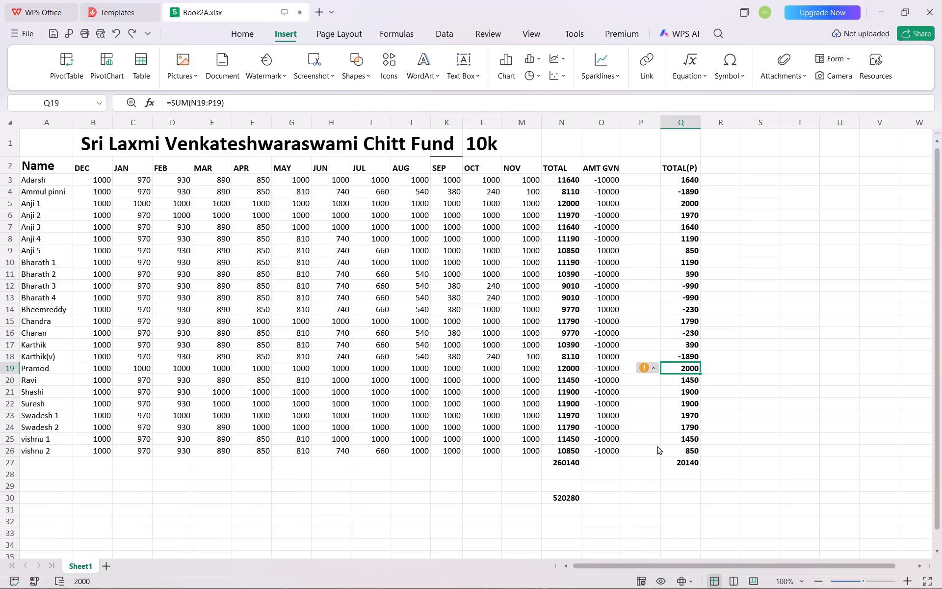
click(665, 204)
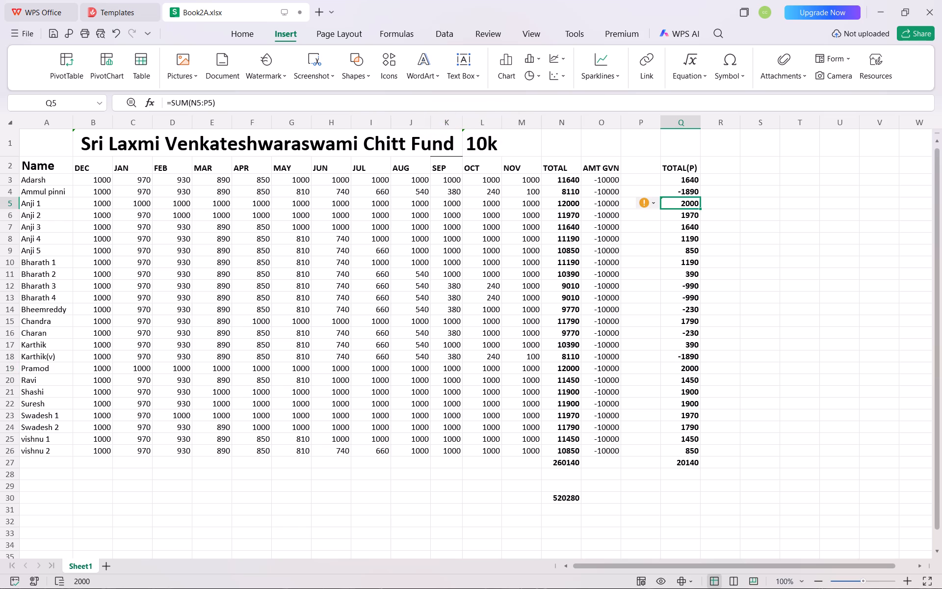
click(655, 205)
click(681, 281)
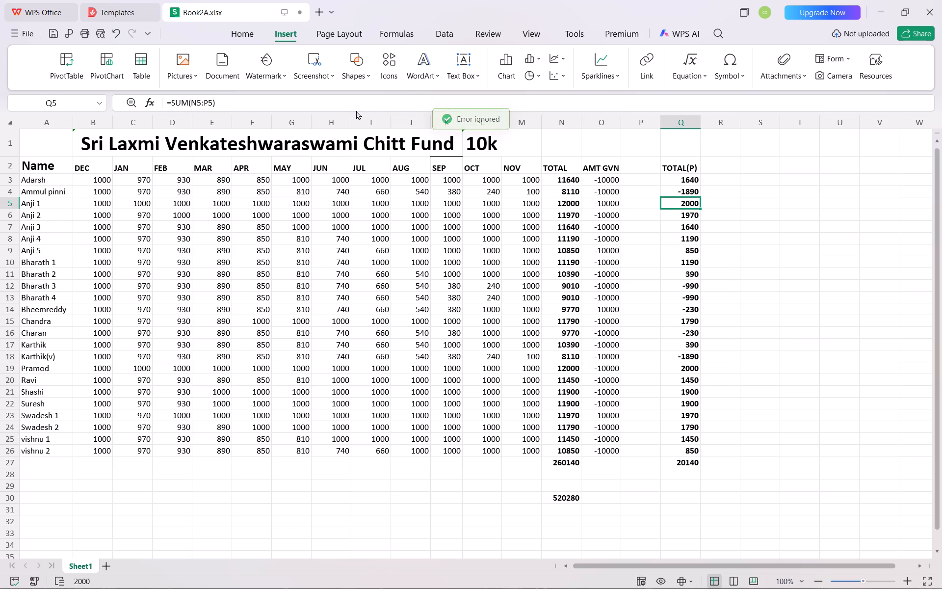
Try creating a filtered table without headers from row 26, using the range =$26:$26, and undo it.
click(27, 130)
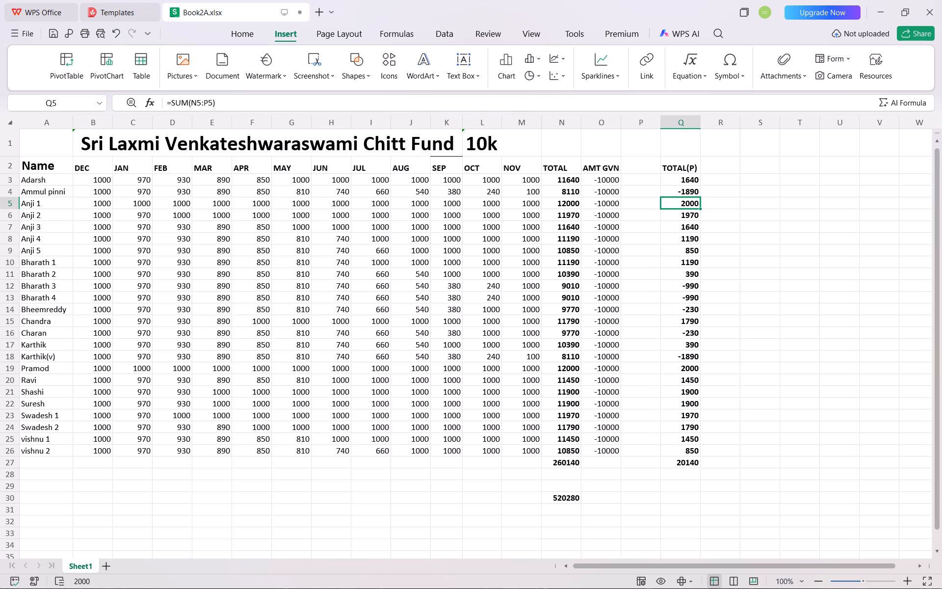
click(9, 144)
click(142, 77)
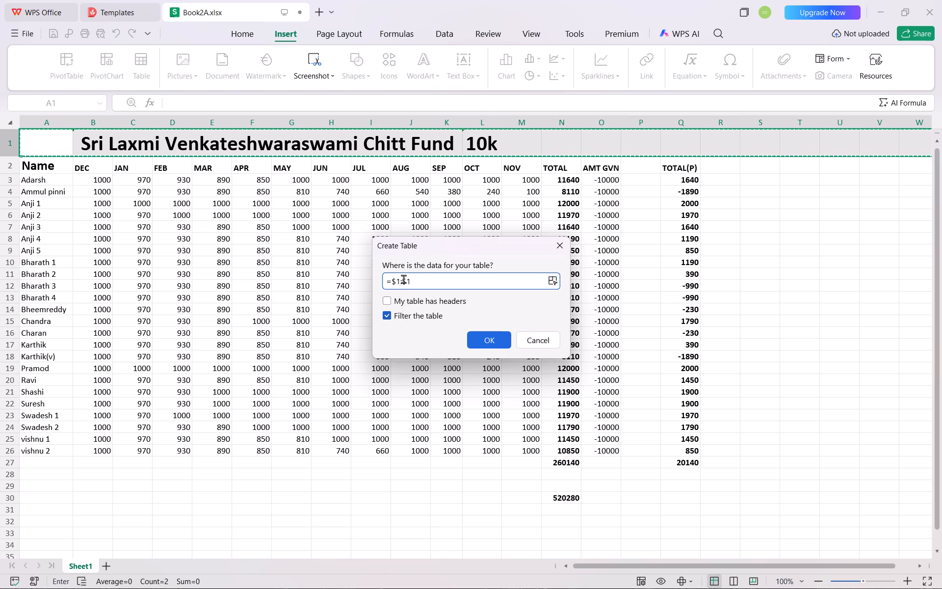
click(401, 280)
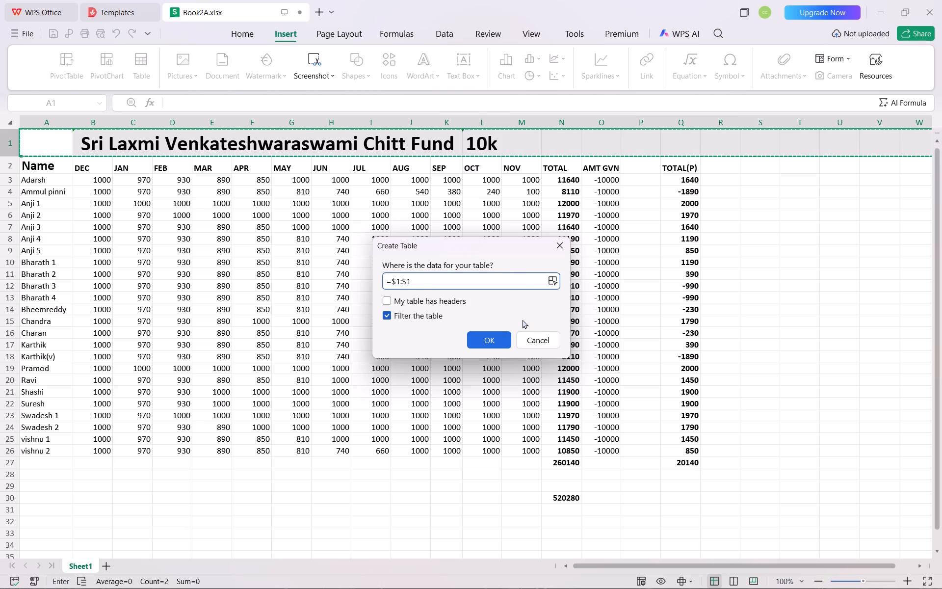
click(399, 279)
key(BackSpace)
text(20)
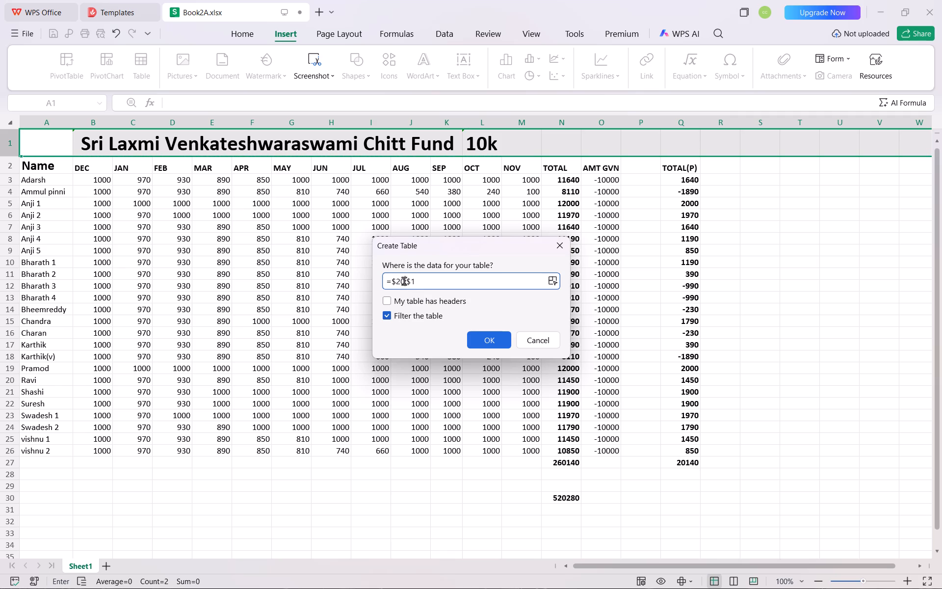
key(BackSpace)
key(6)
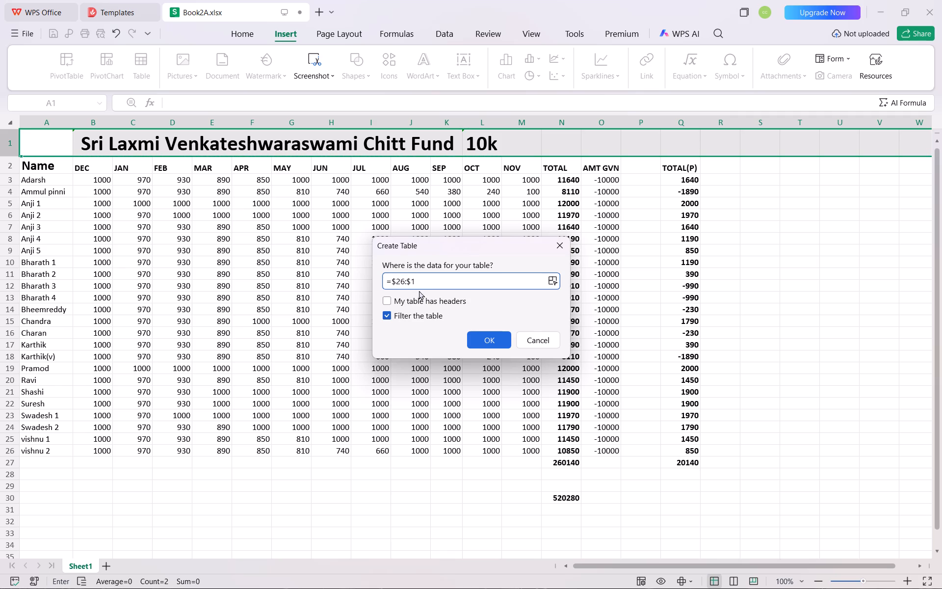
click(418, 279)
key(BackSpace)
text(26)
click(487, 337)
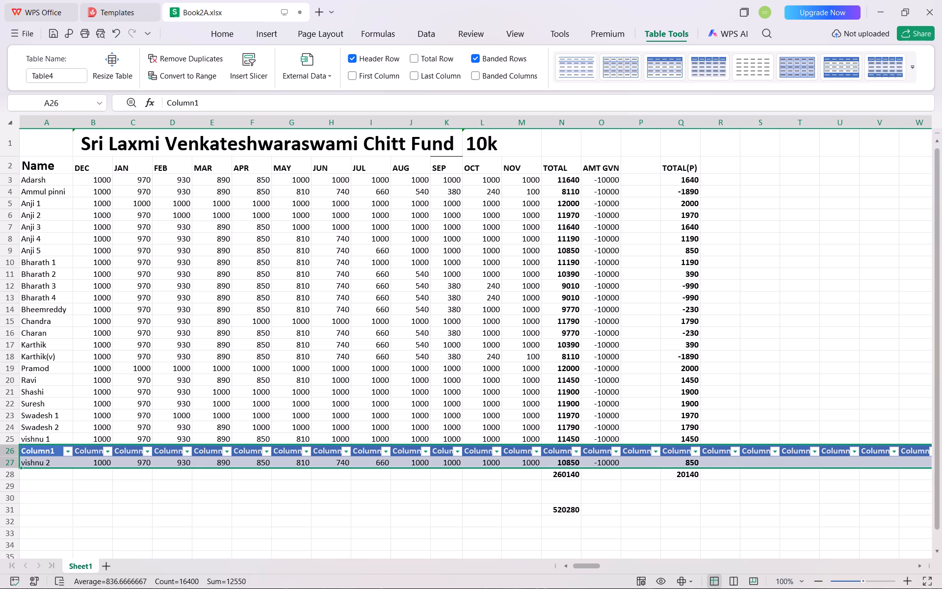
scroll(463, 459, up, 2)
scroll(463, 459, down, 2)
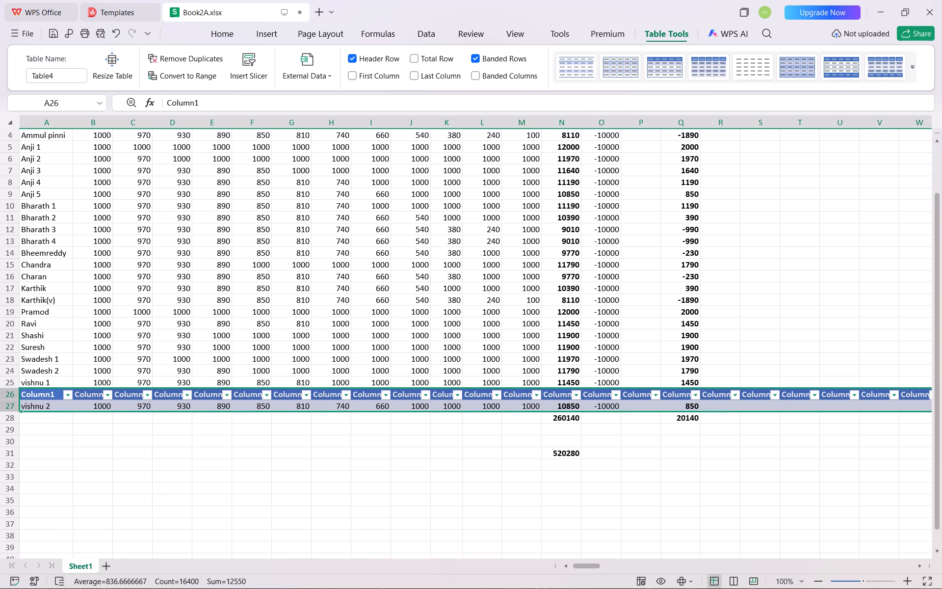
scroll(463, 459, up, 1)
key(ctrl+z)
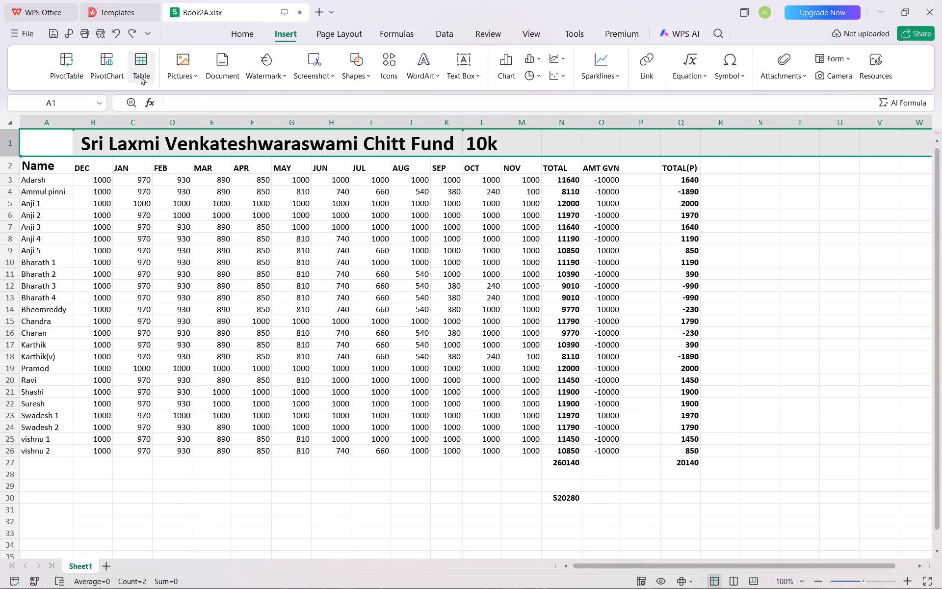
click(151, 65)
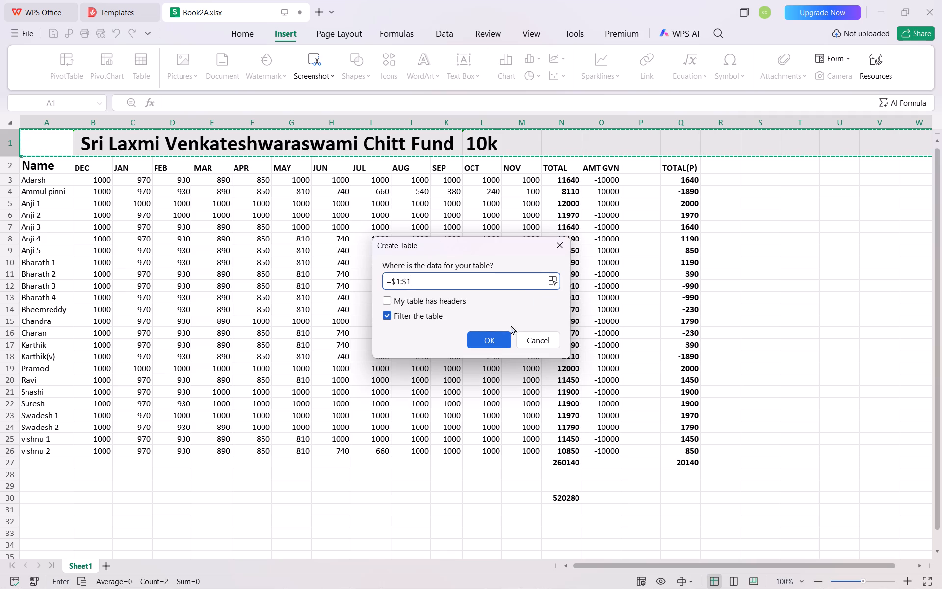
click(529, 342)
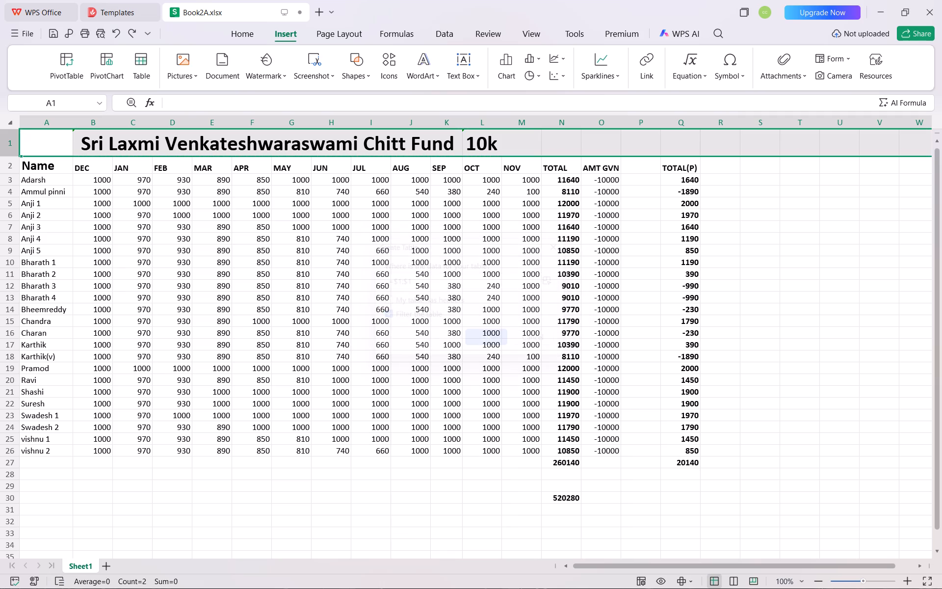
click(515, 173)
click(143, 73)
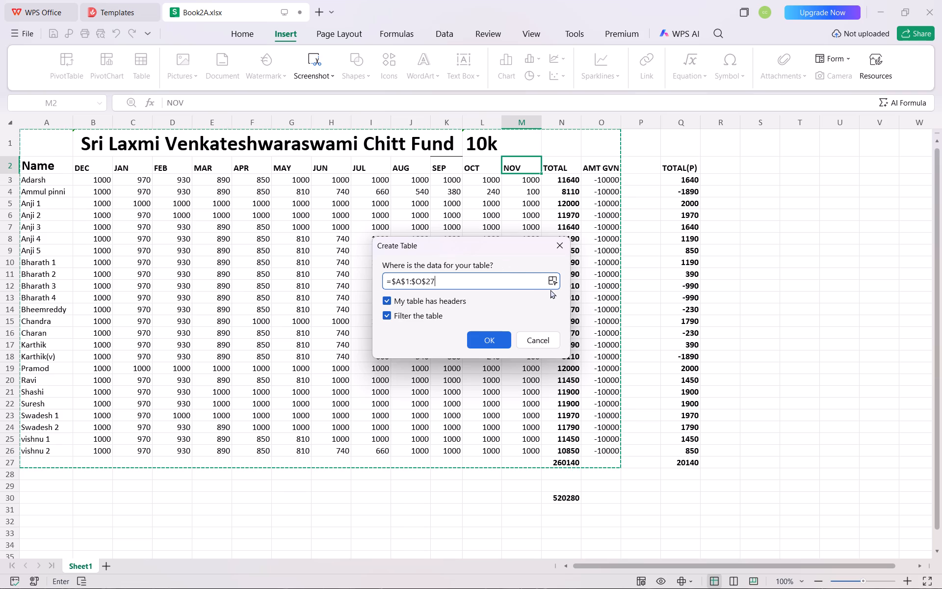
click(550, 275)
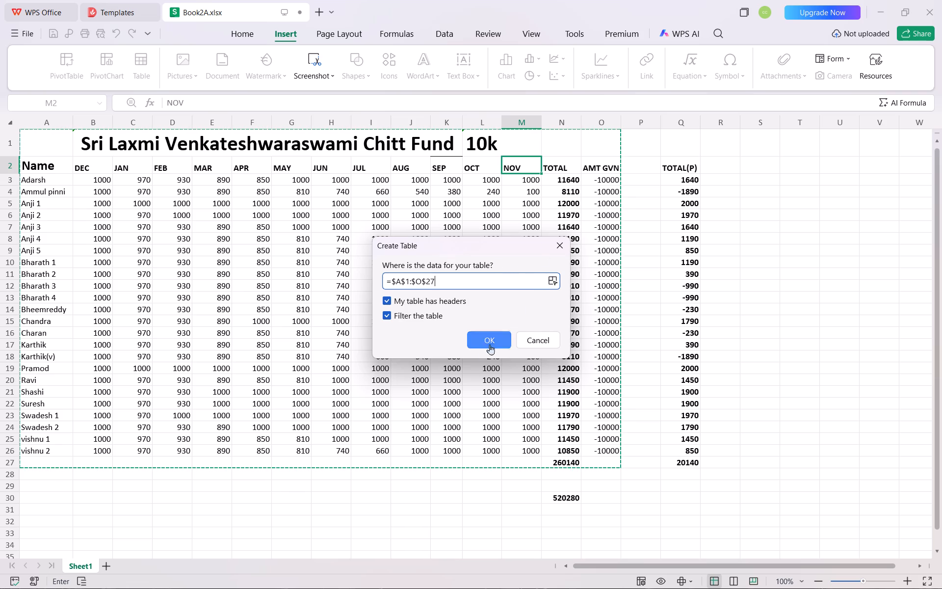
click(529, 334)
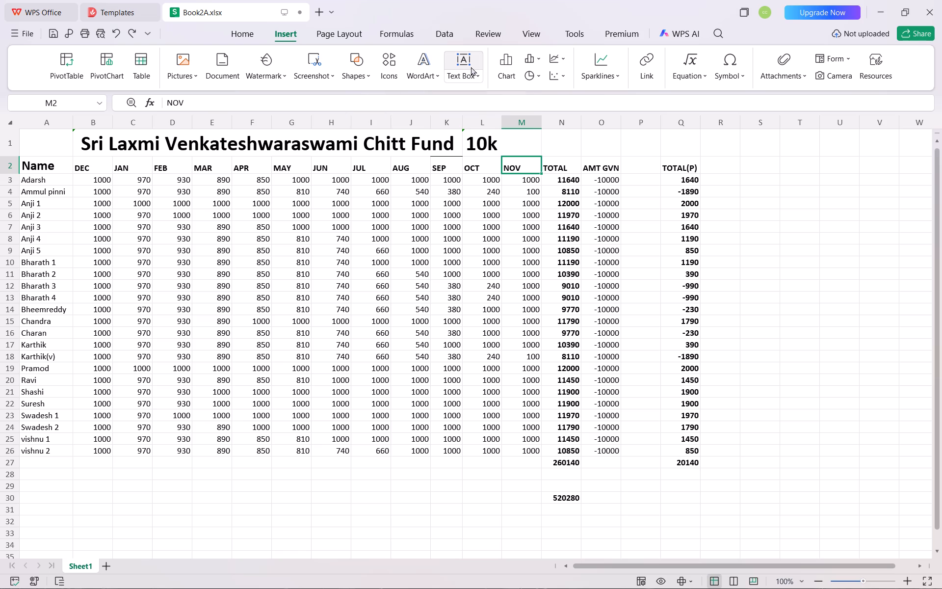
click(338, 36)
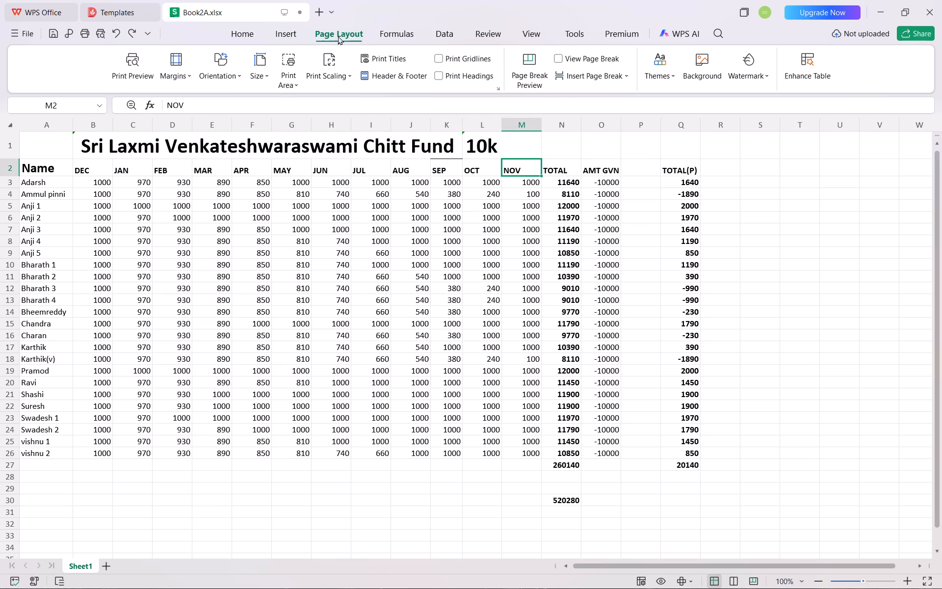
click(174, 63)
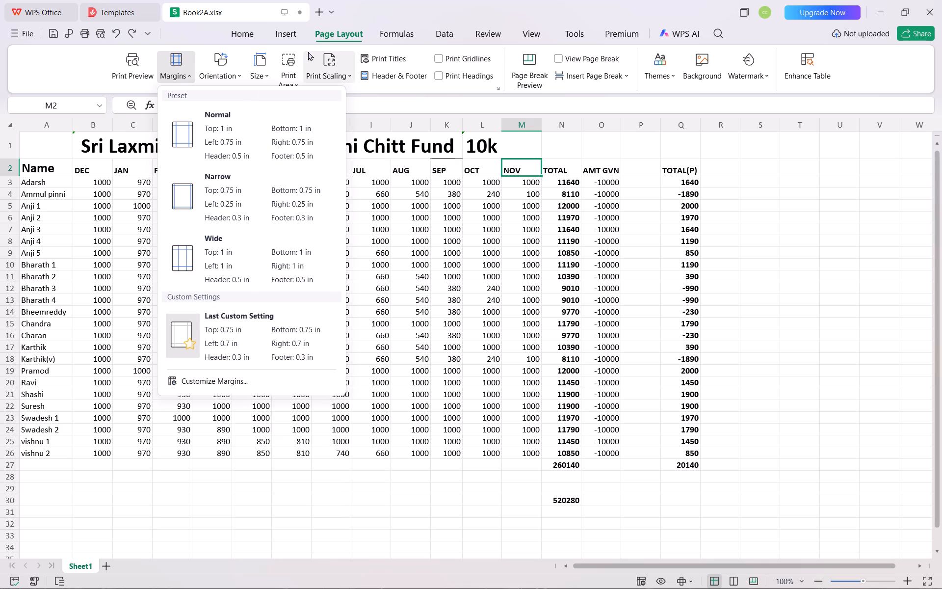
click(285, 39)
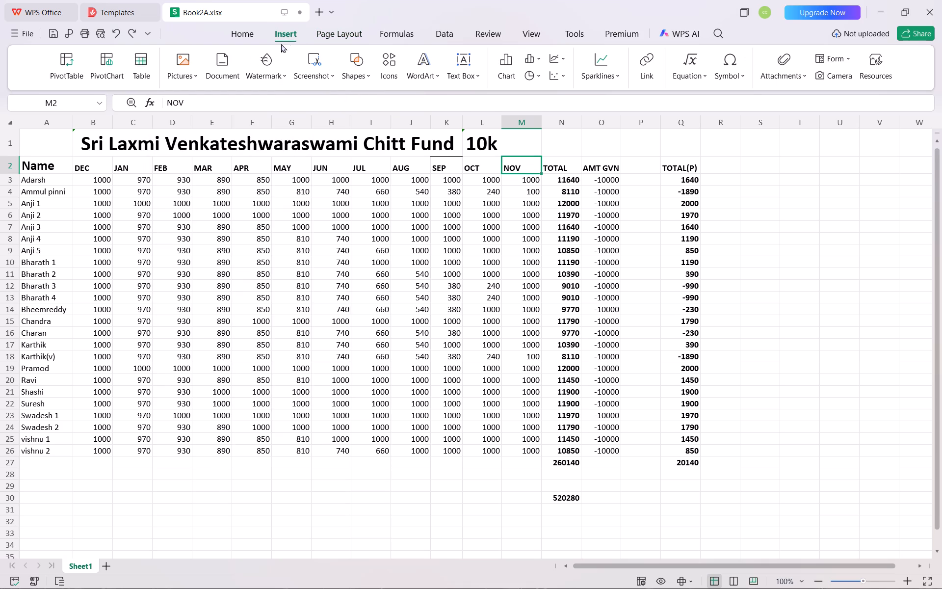
Create a table from =$A$1:$O$27 with both the existing-headers and filter options turned off.
click(143, 61)
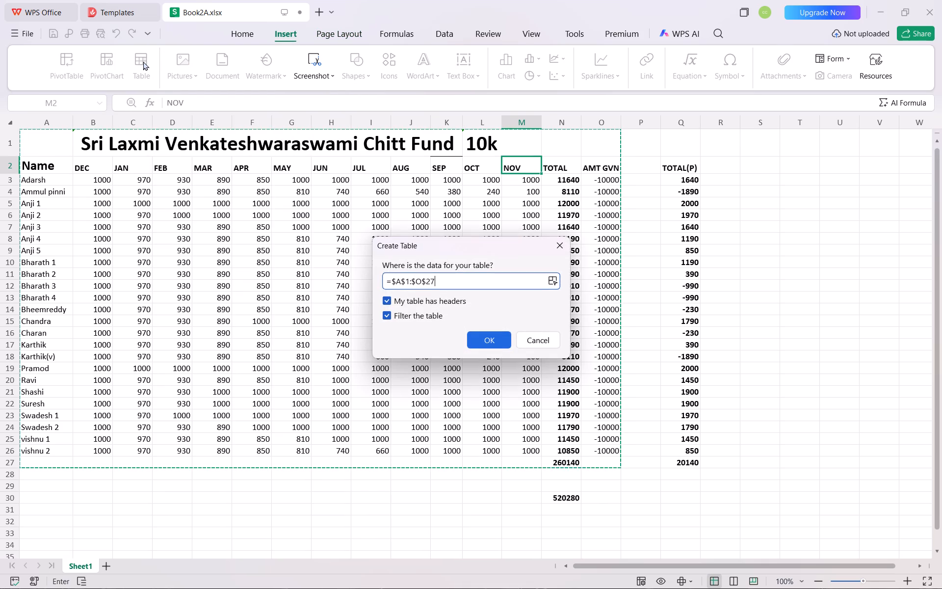
click(388, 315)
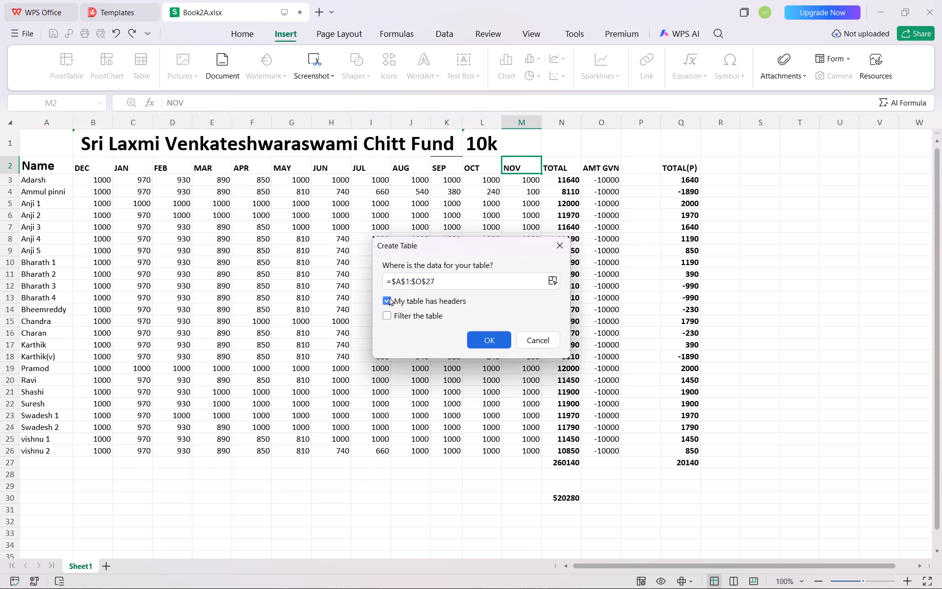
click(389, 296)
click(488, 335)
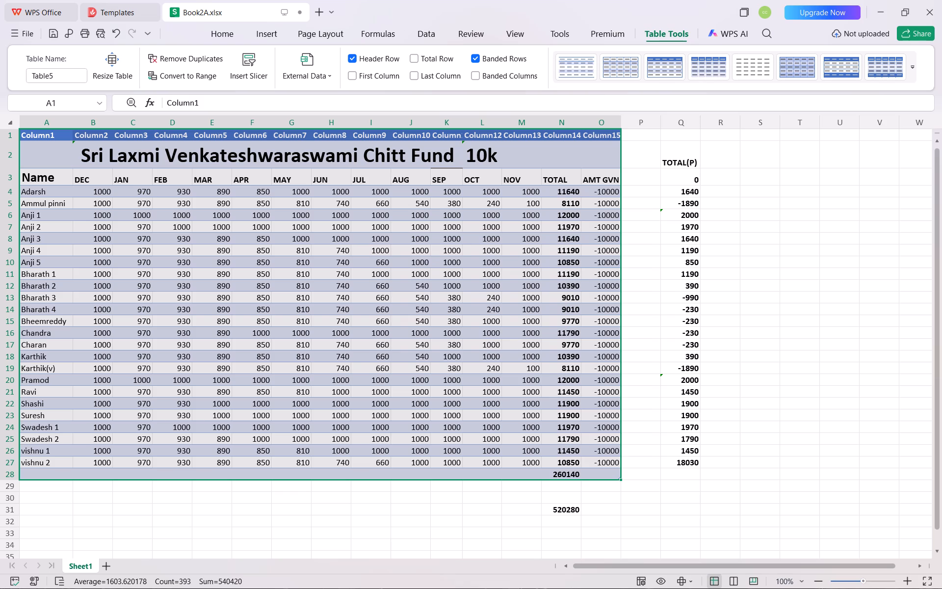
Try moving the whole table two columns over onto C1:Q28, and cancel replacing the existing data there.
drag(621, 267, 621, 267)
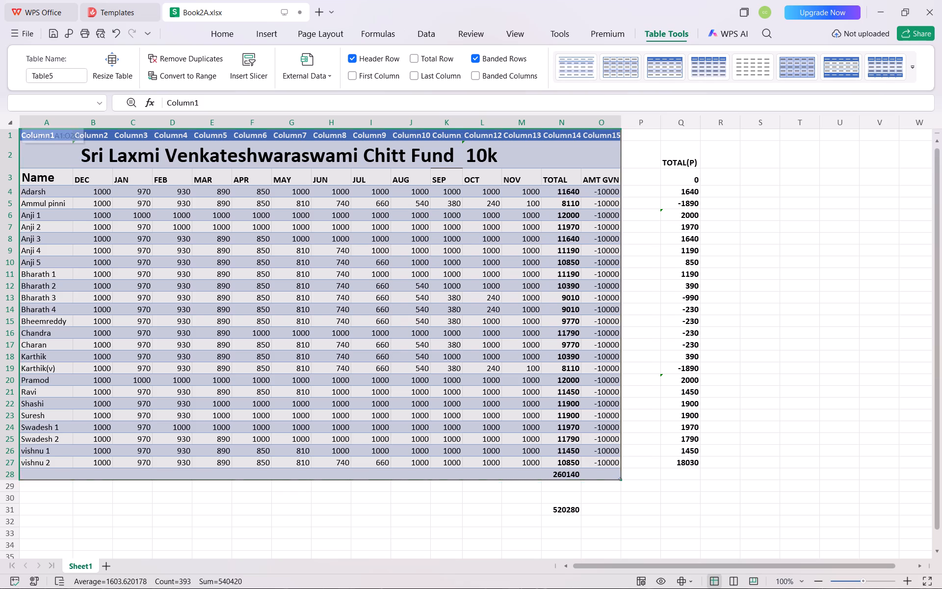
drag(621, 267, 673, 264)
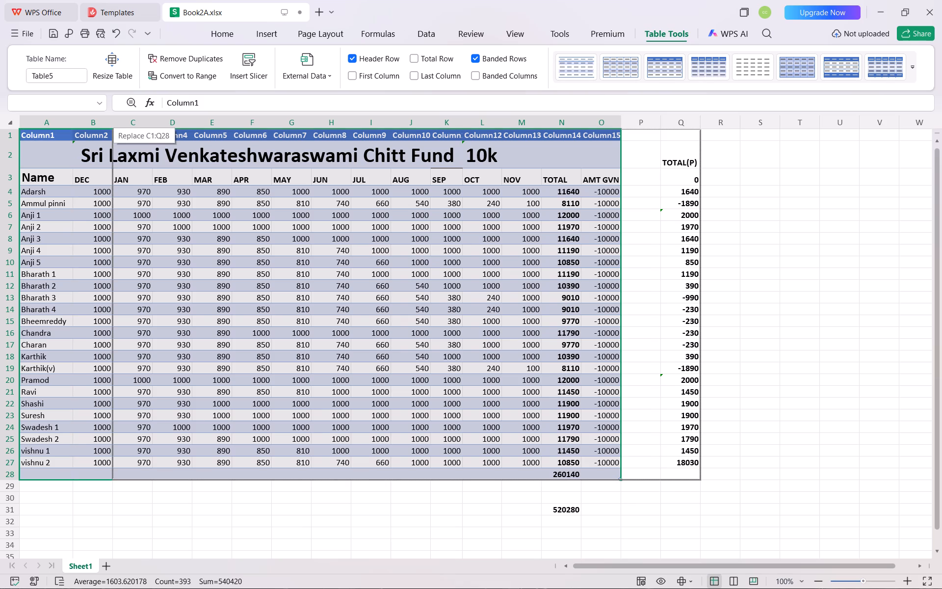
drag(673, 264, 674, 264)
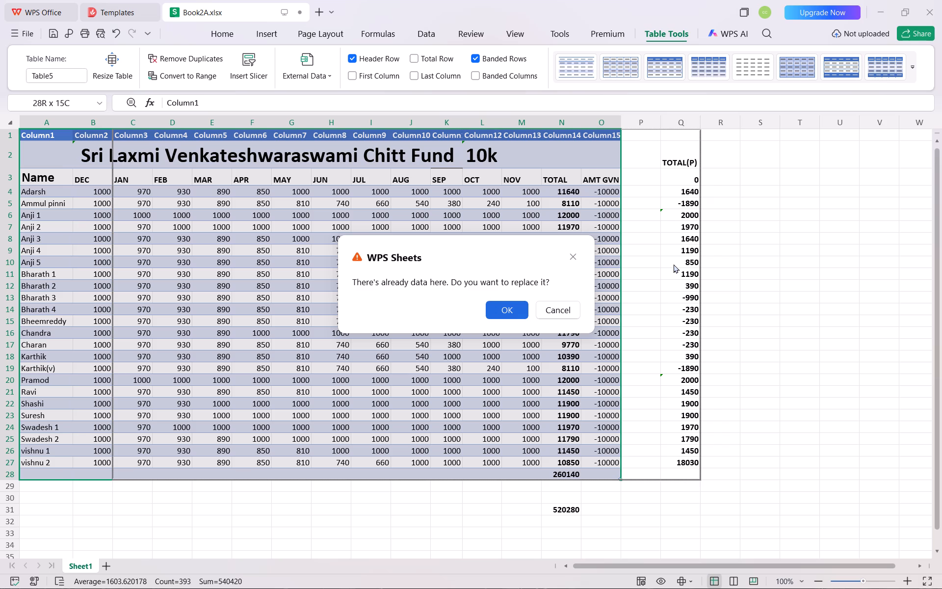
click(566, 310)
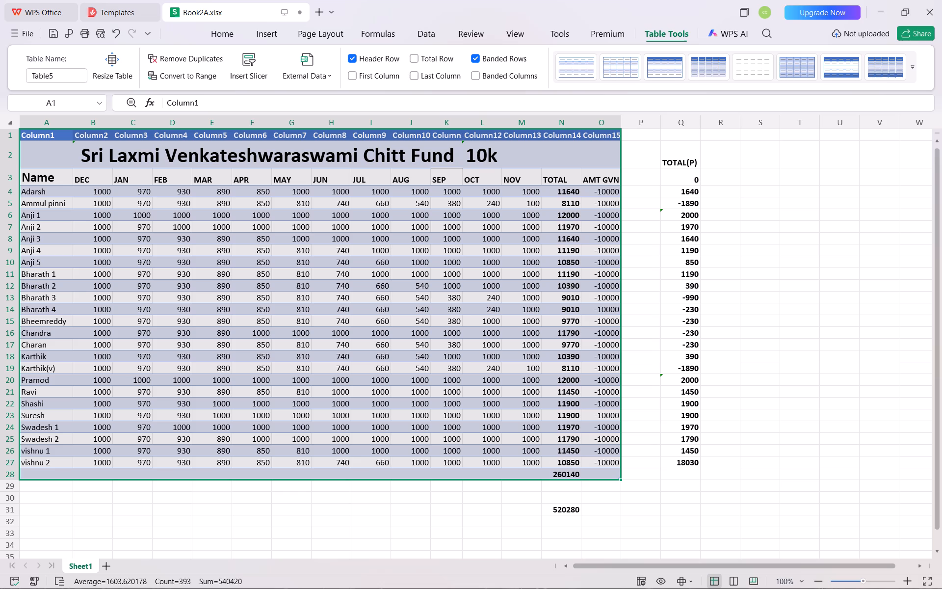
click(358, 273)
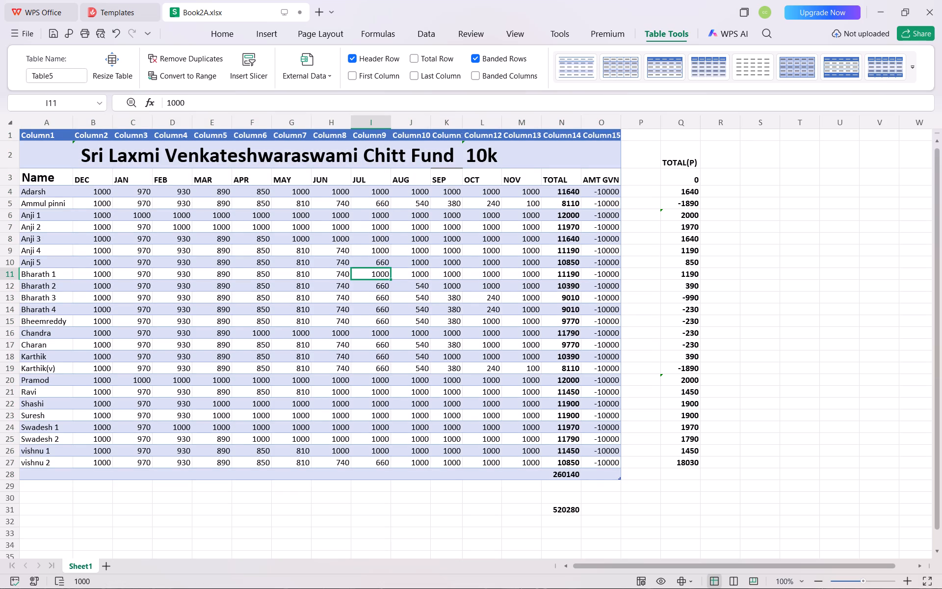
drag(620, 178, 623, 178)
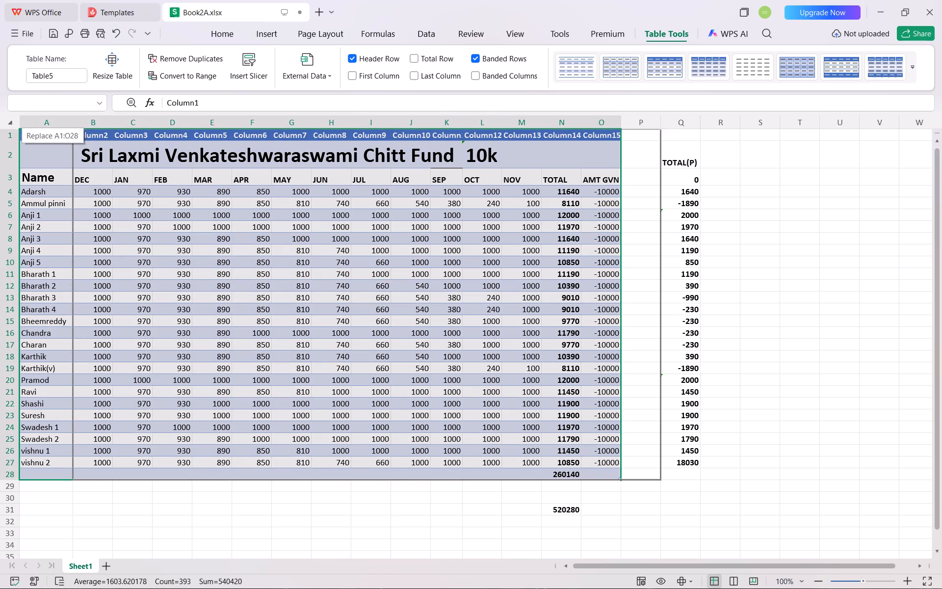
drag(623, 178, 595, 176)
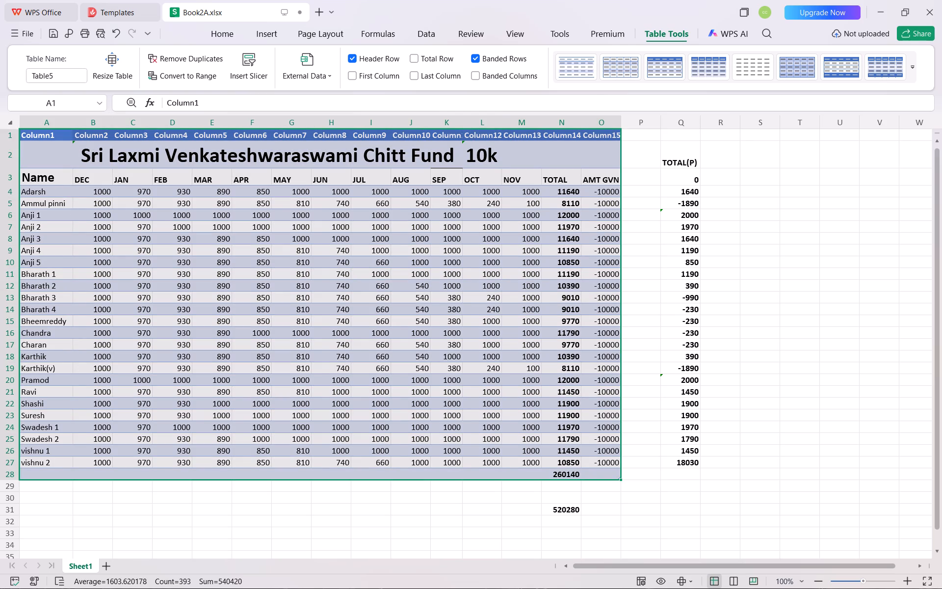
Extend the table by two columns through column Q so it includes the TOTAL(P) values, keeping its last row at 28.
drag(620, 480, 657, 477)
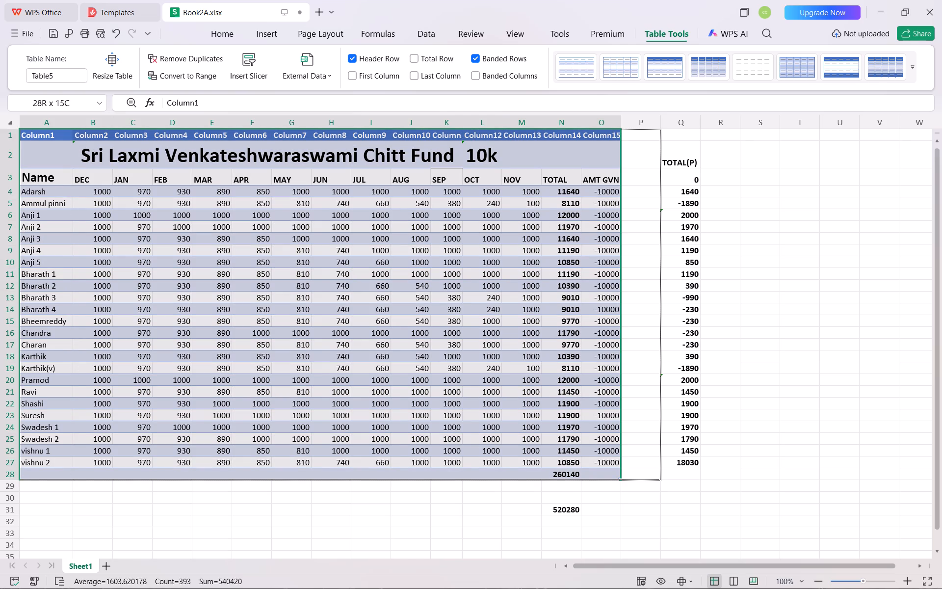
drag(657, 477, 694, 479)
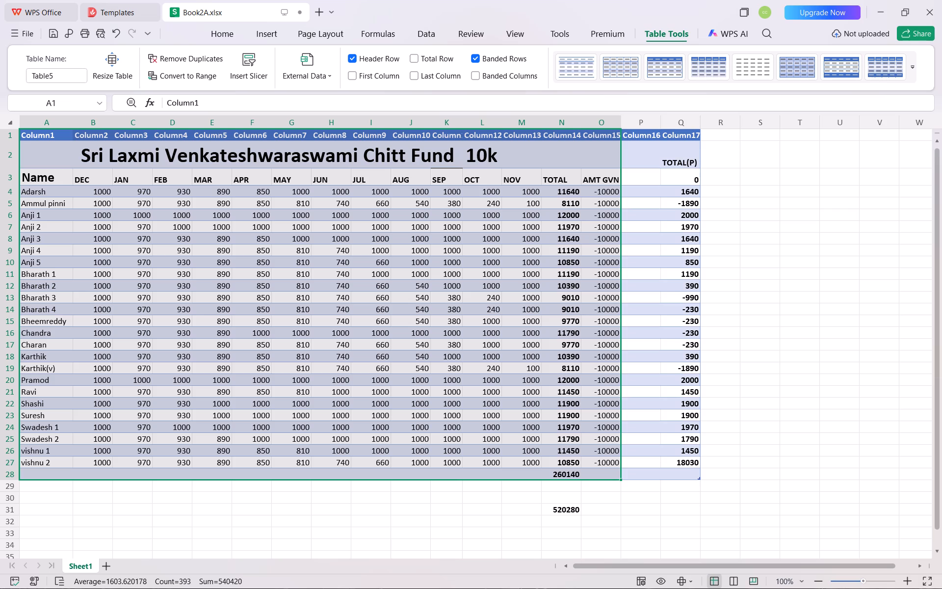
click(627, 153)
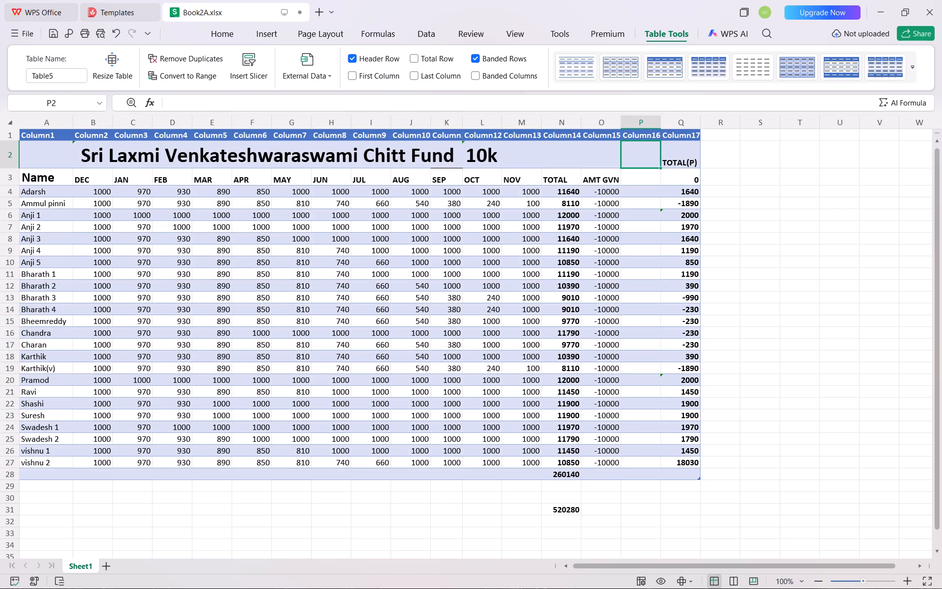
click(591, 143)
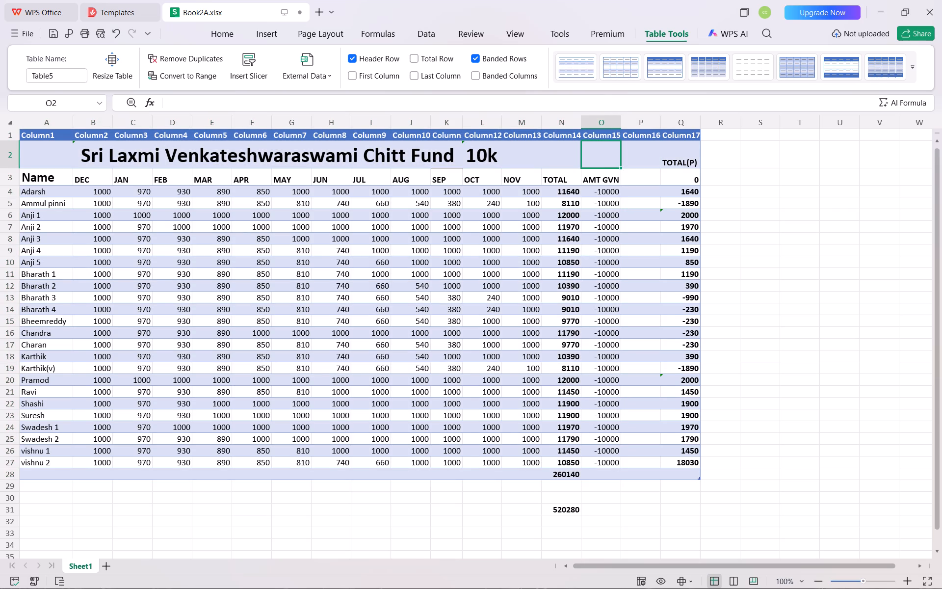
Delete the extra sum formula in cell N31 below the table.
scroll(481, 243, down, 2)
scroll(489, 276, up, 2)
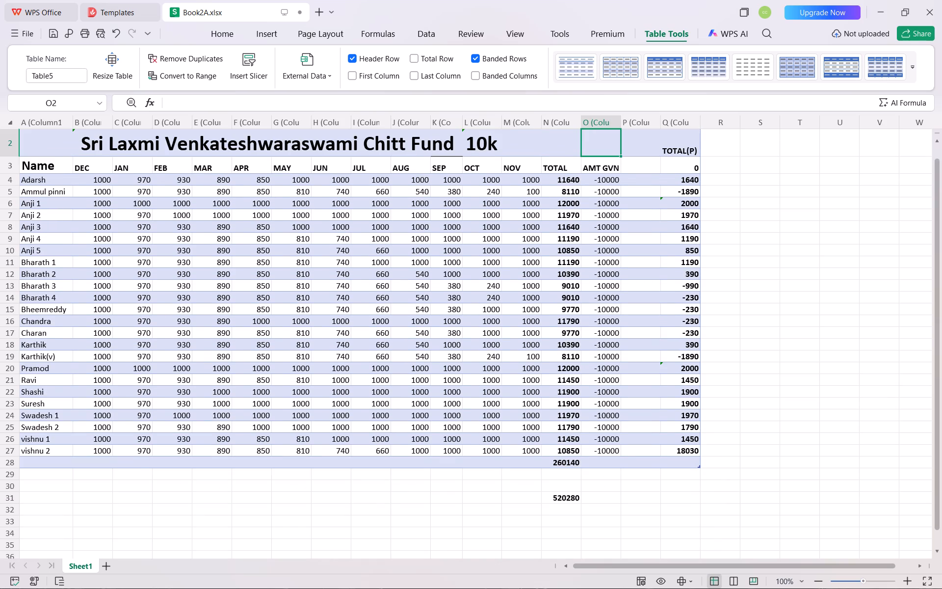
click(574, 495)
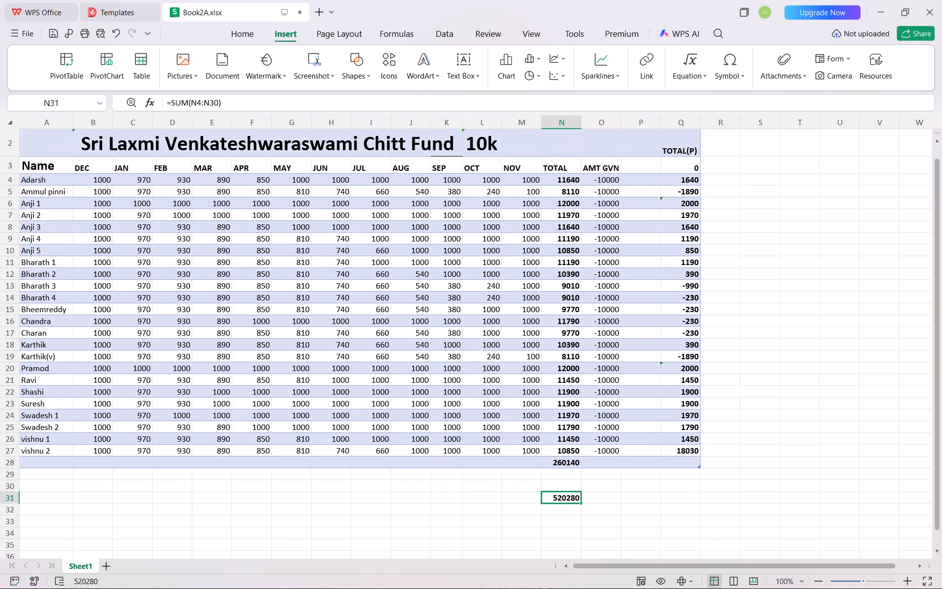
key(Delete)
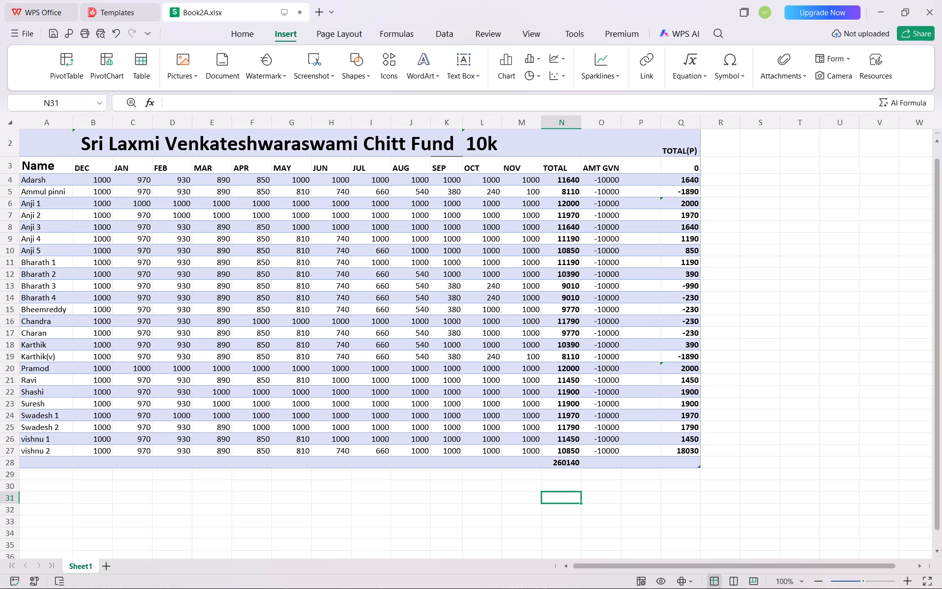
Review the extended table from its header and title rows down to the totals row.
scroll(610, 354, up, 2)
scroll(553, 266, up, 4)
click(51, 136)
click(51, 136)
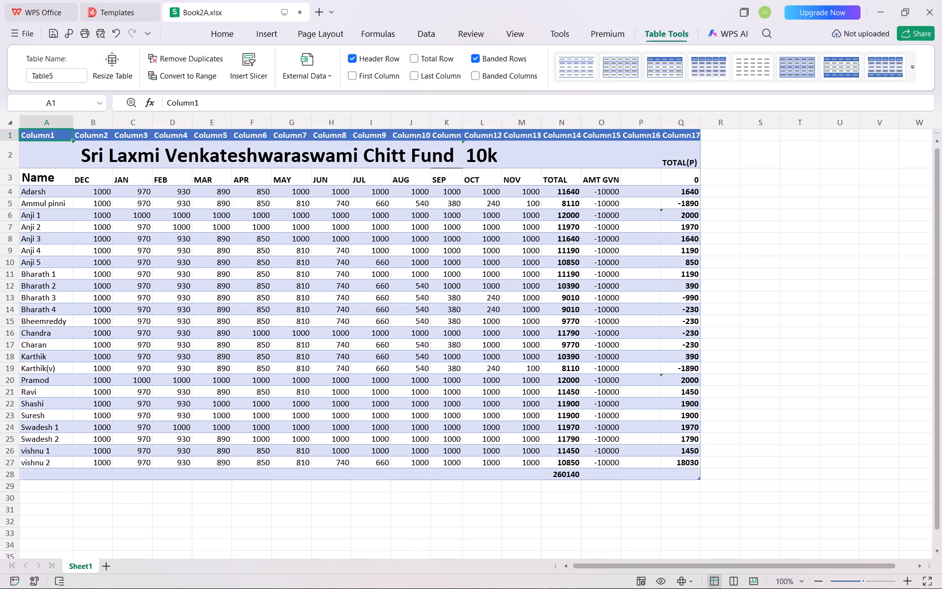
click(65, 161)
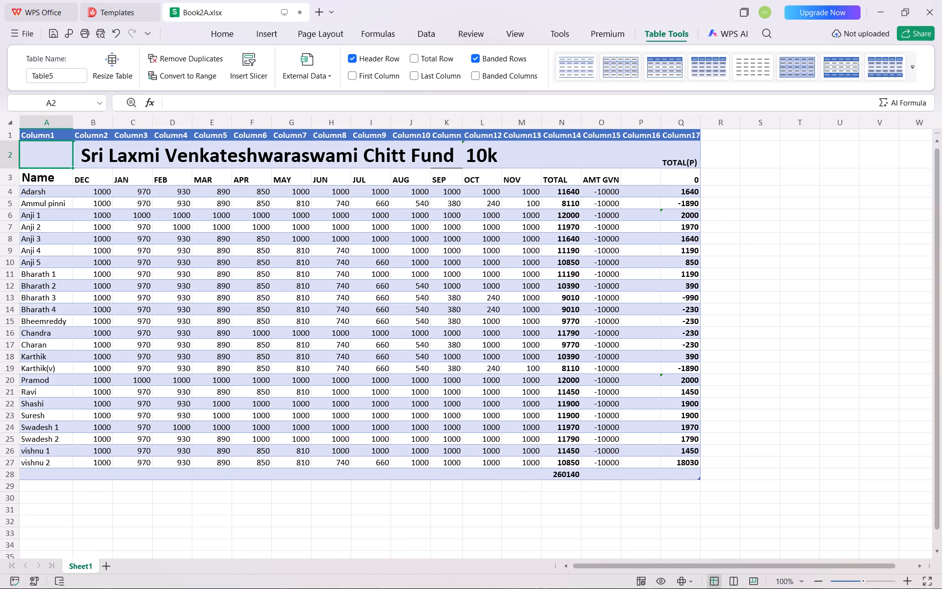
click(550, 160)
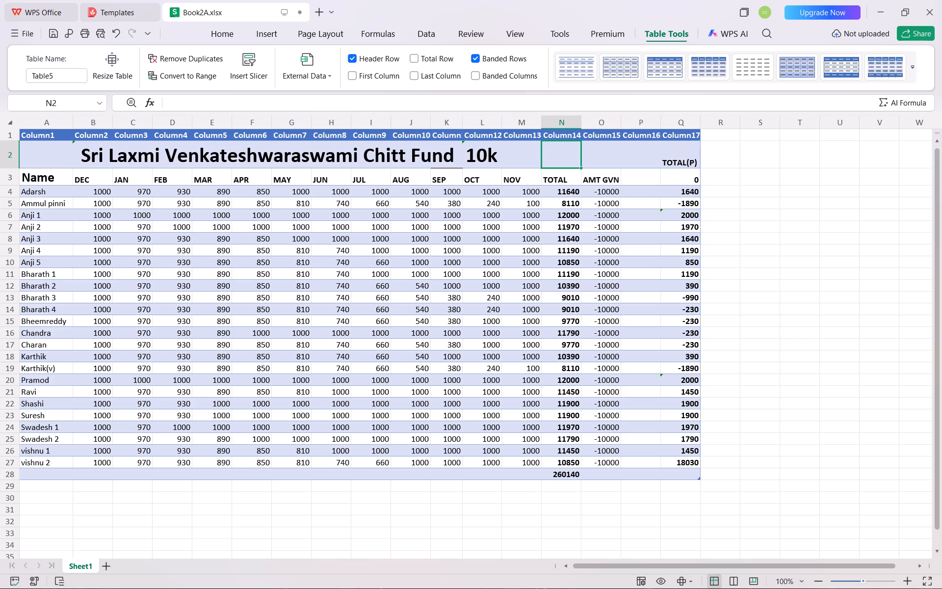
scroll(375, 401, down, 1)
scroll(377, 403, up, 1)
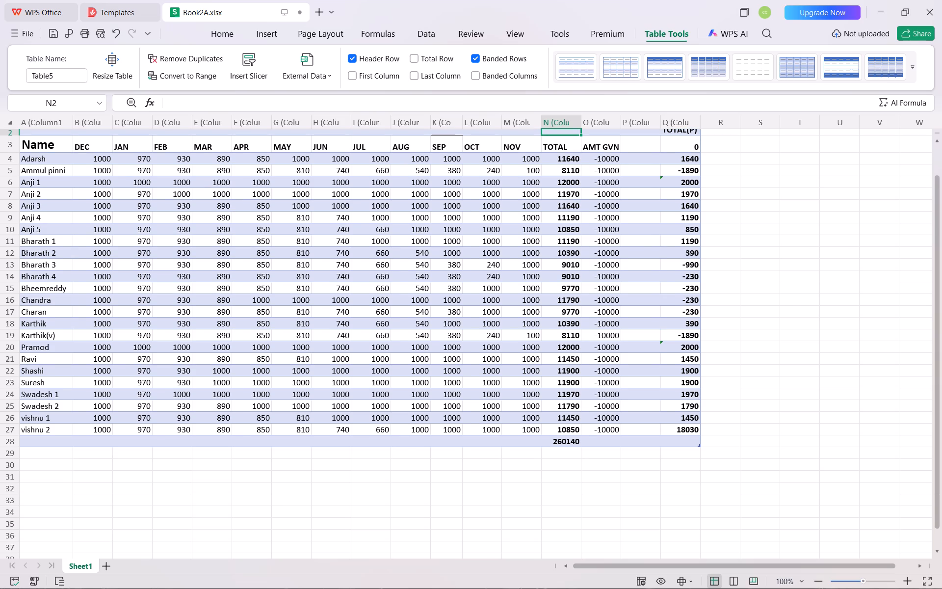
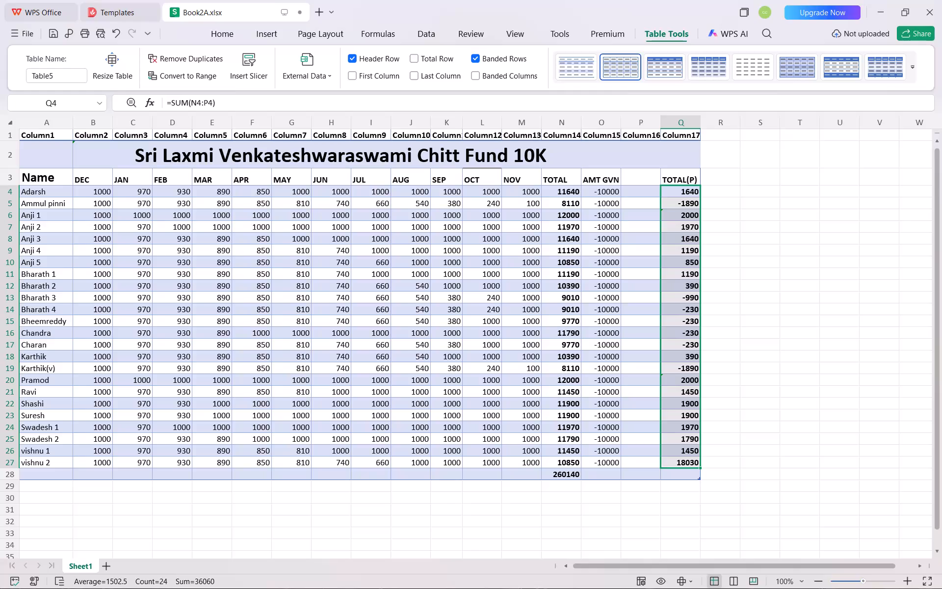
Clear the TOTAL(P) formulas from cells Q4 through Q28, leaving the column header in place.
click(687, 476)
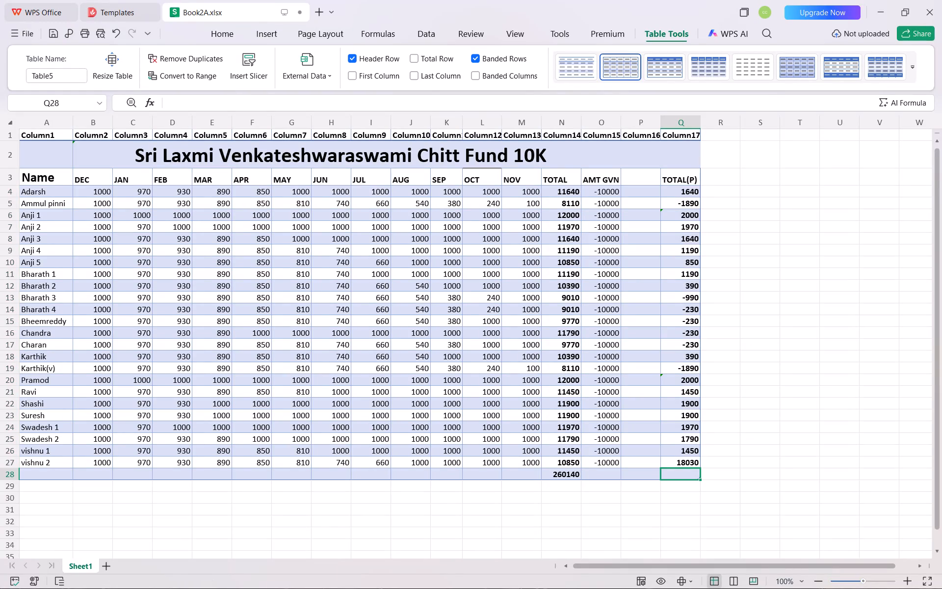
drag(671, 190, 684, 409)
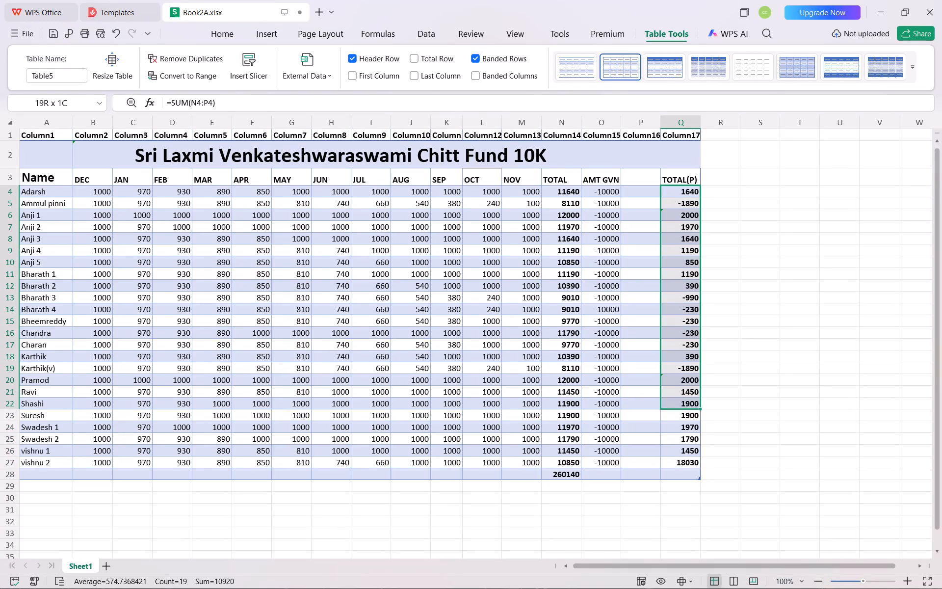
drag(684, 409, 683, 464)
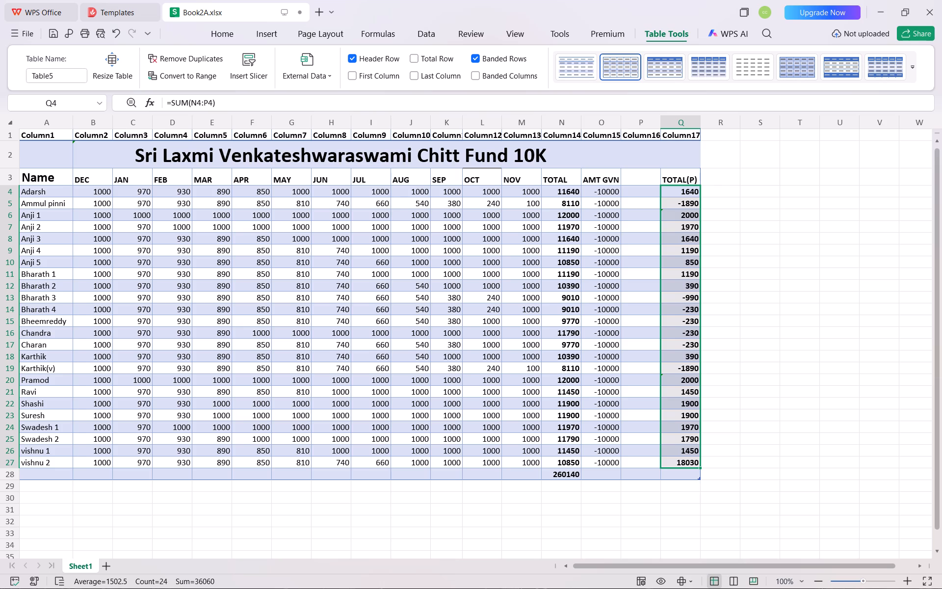
click(691, 307)
drag(667, 190, 690, 469)
key(Delete)
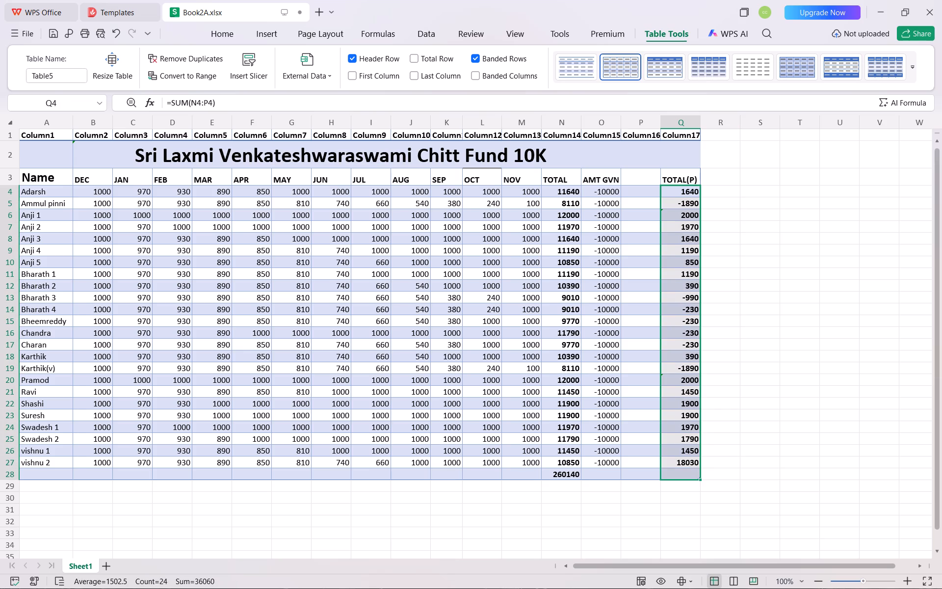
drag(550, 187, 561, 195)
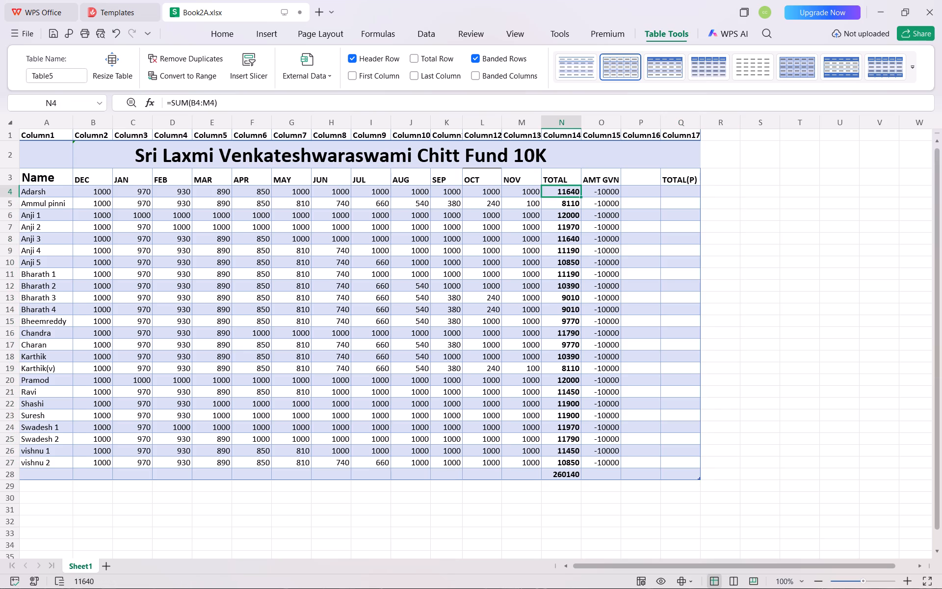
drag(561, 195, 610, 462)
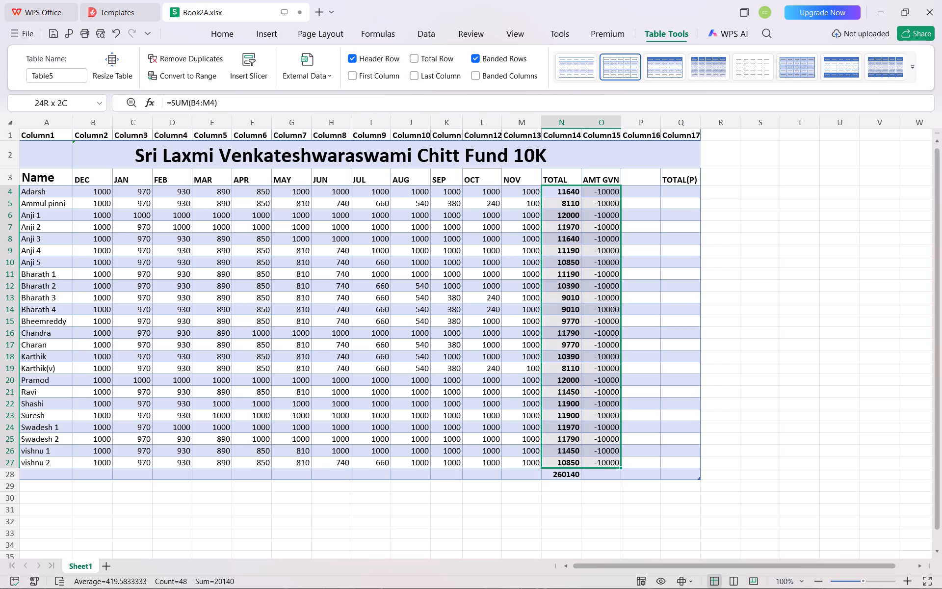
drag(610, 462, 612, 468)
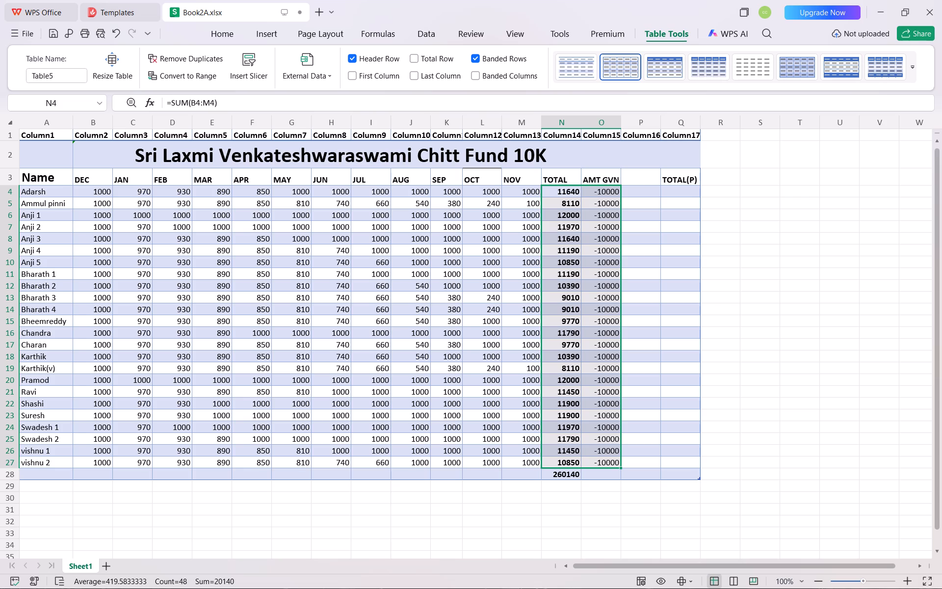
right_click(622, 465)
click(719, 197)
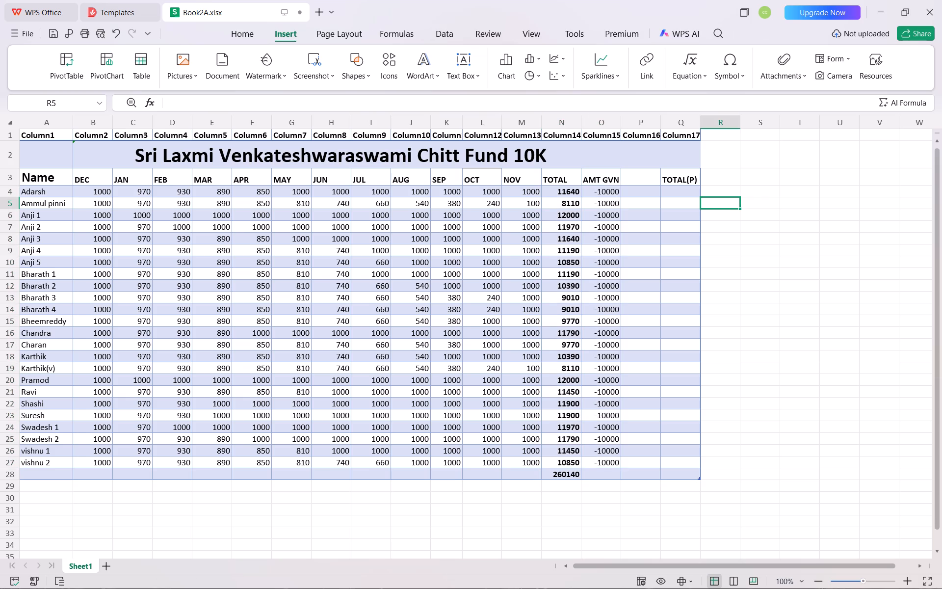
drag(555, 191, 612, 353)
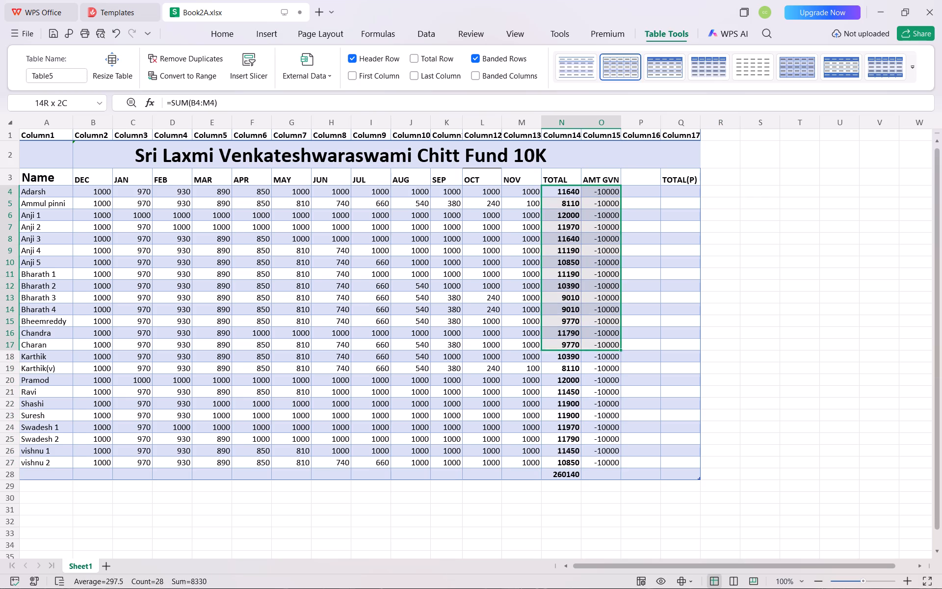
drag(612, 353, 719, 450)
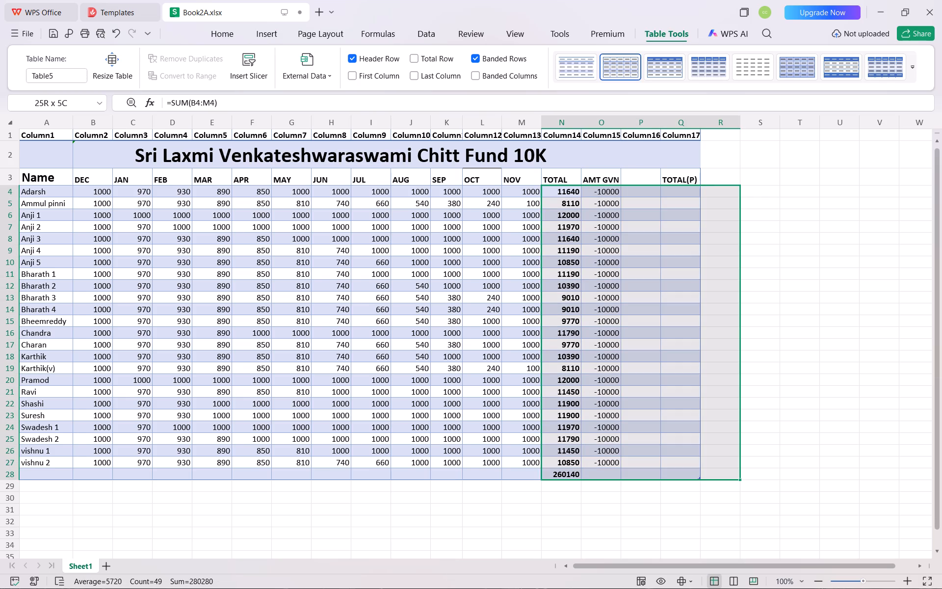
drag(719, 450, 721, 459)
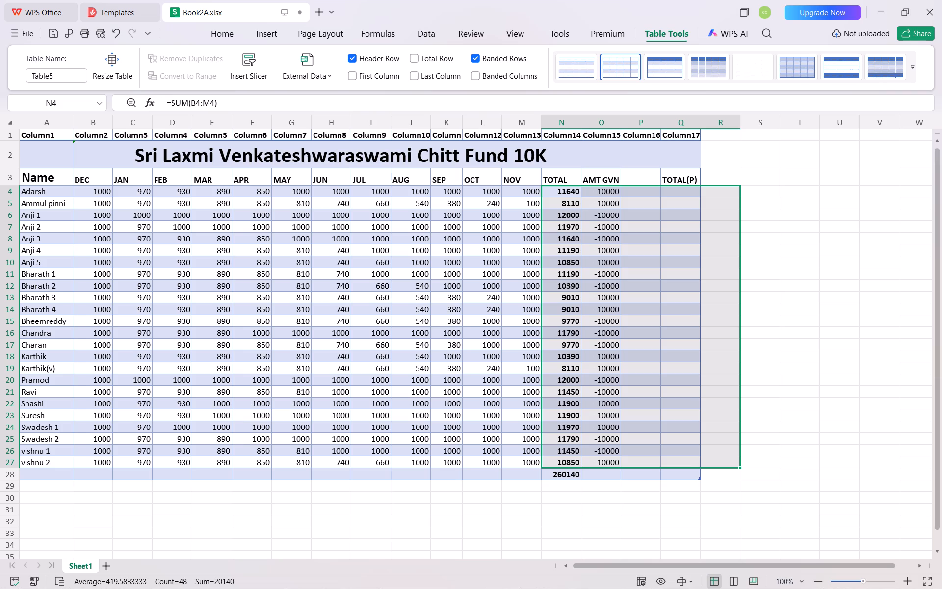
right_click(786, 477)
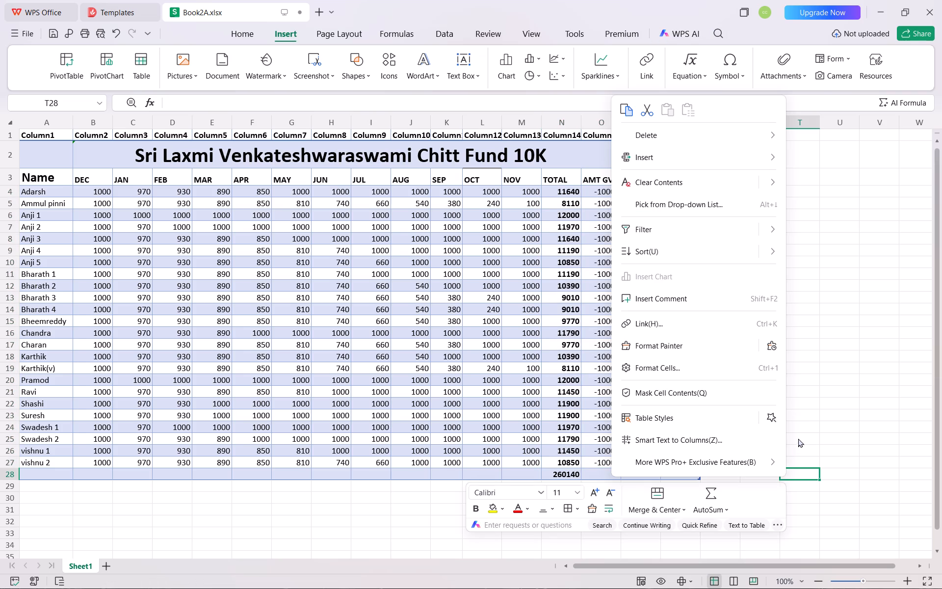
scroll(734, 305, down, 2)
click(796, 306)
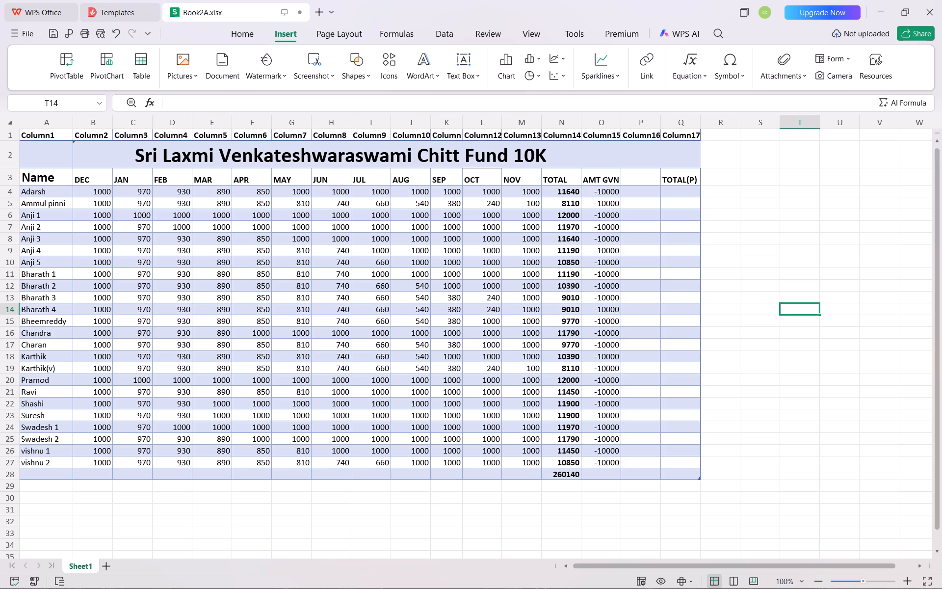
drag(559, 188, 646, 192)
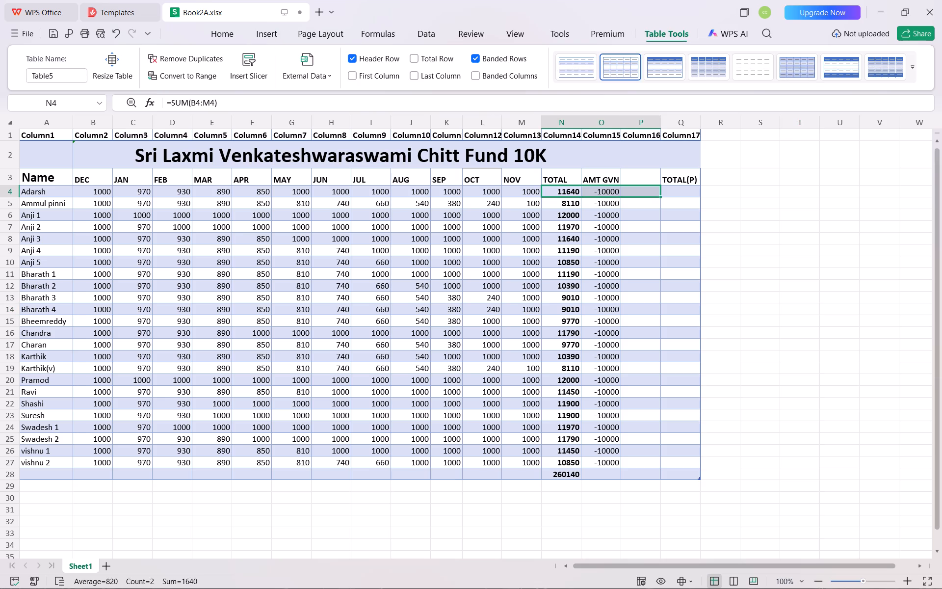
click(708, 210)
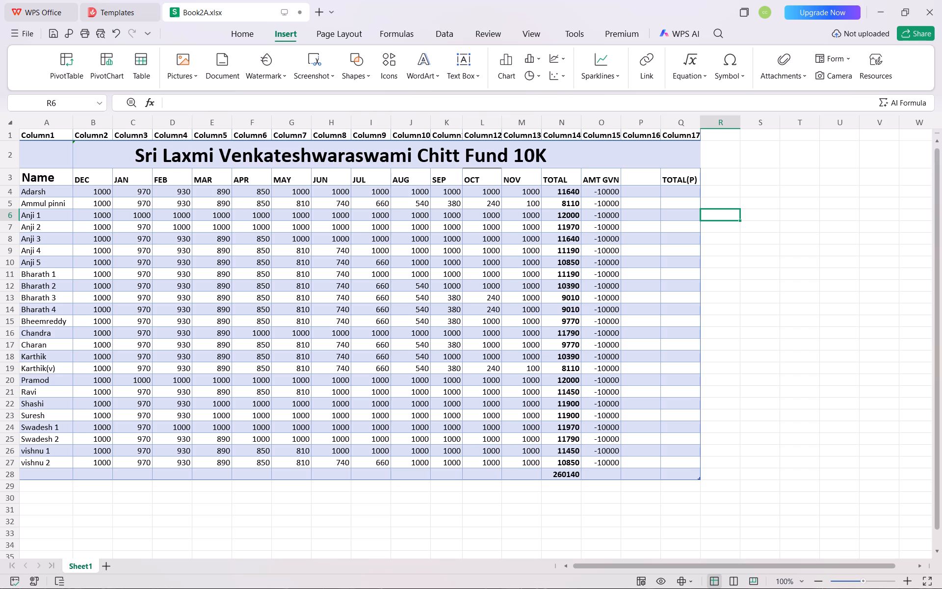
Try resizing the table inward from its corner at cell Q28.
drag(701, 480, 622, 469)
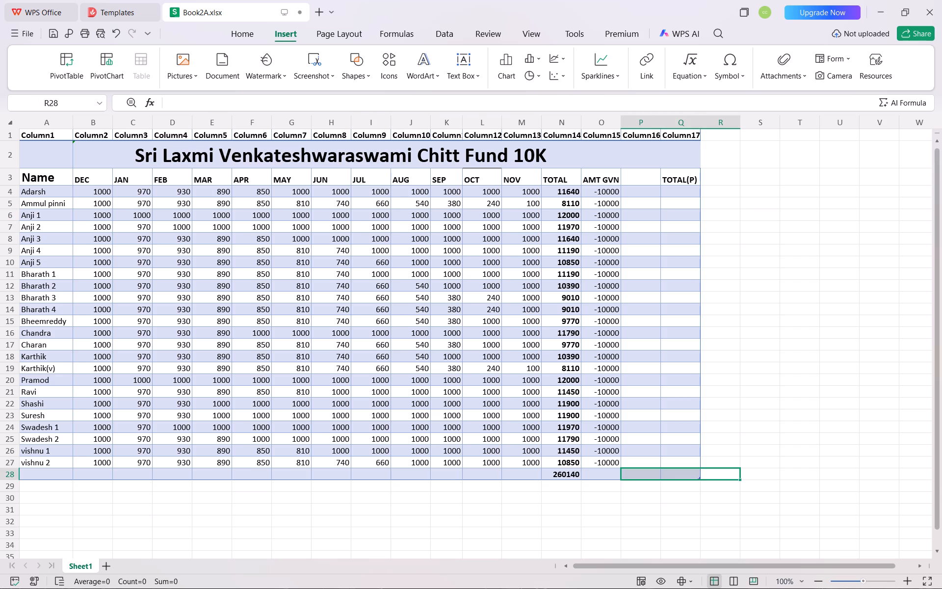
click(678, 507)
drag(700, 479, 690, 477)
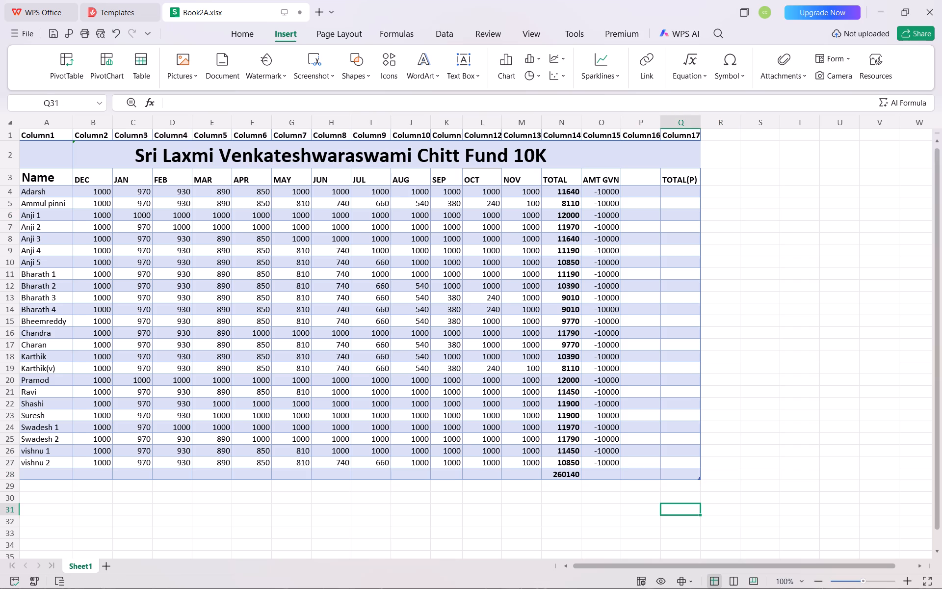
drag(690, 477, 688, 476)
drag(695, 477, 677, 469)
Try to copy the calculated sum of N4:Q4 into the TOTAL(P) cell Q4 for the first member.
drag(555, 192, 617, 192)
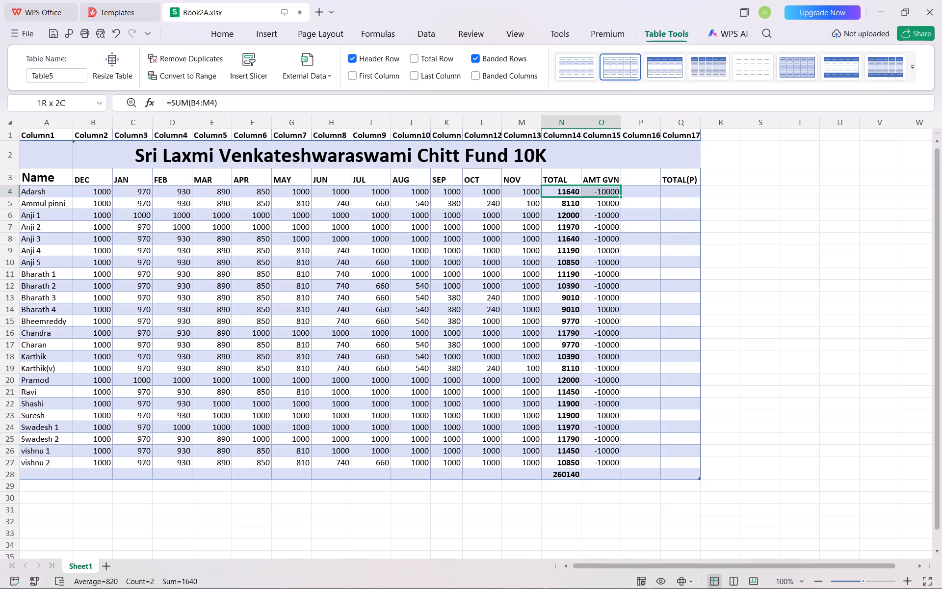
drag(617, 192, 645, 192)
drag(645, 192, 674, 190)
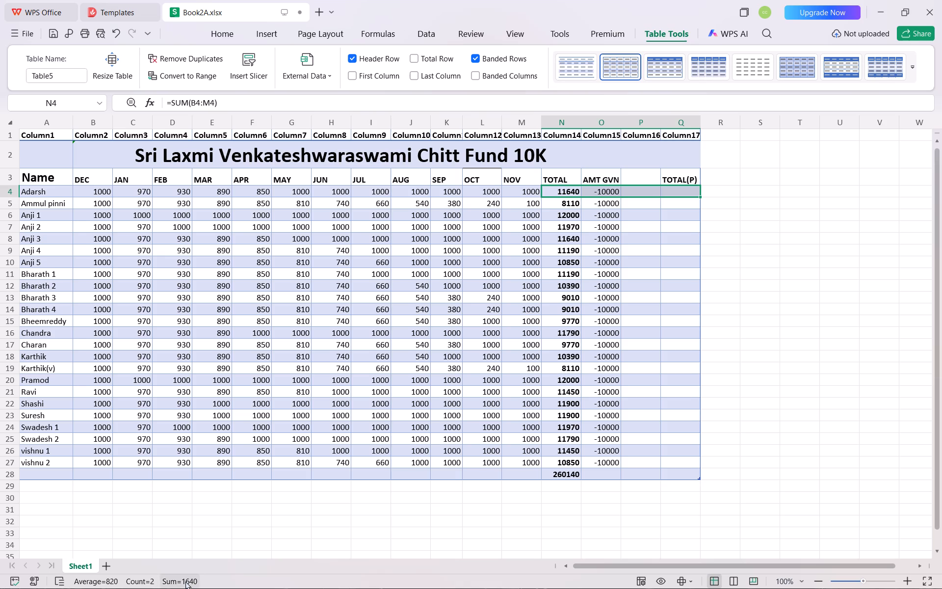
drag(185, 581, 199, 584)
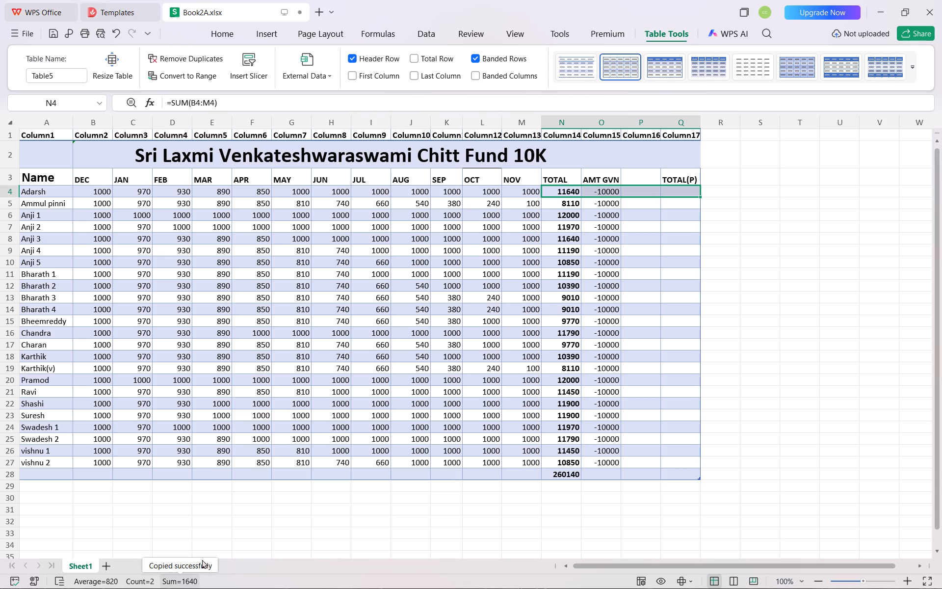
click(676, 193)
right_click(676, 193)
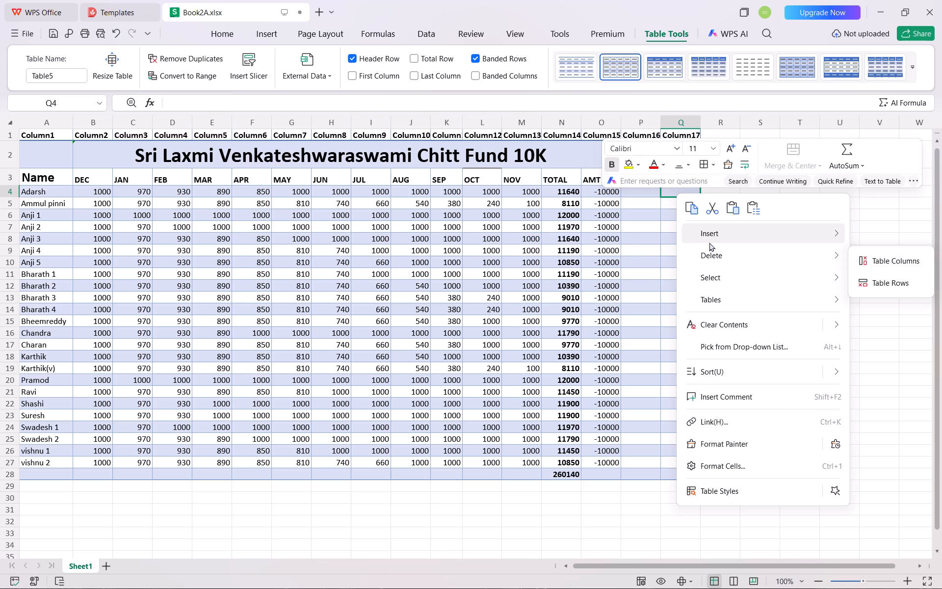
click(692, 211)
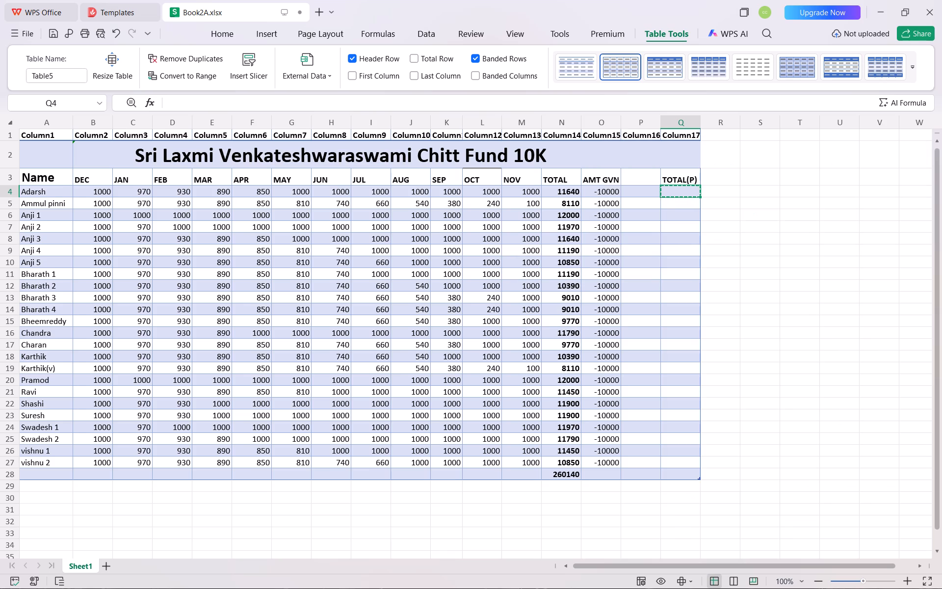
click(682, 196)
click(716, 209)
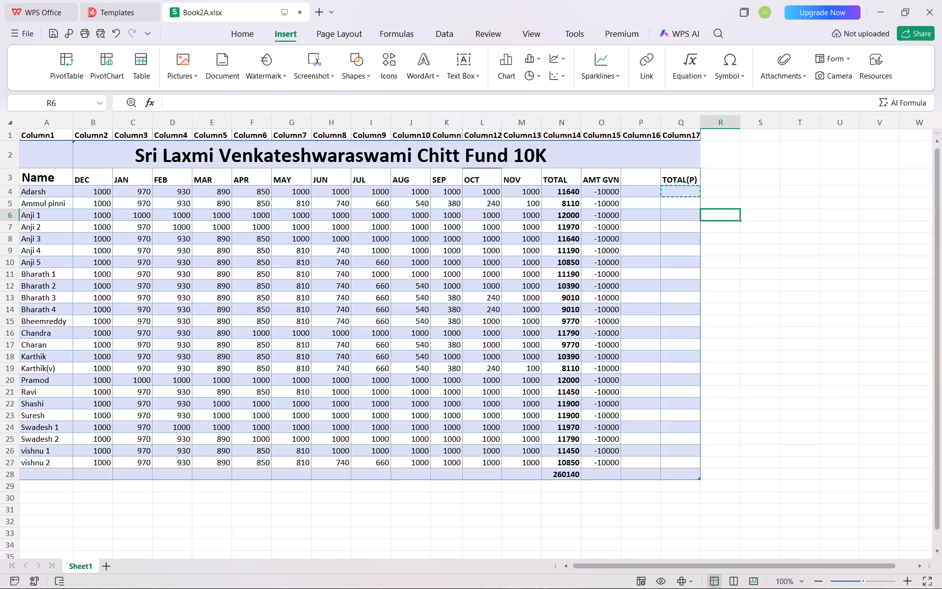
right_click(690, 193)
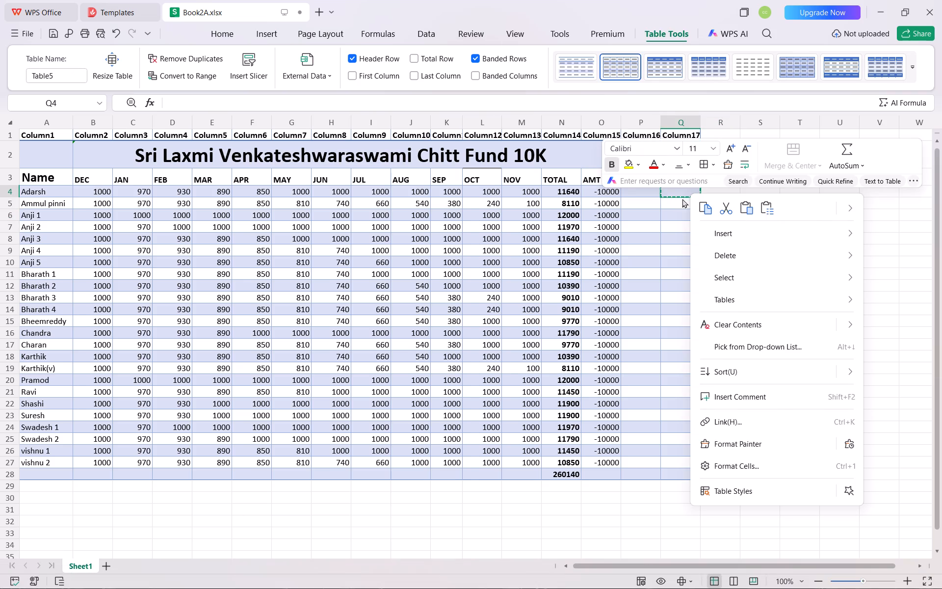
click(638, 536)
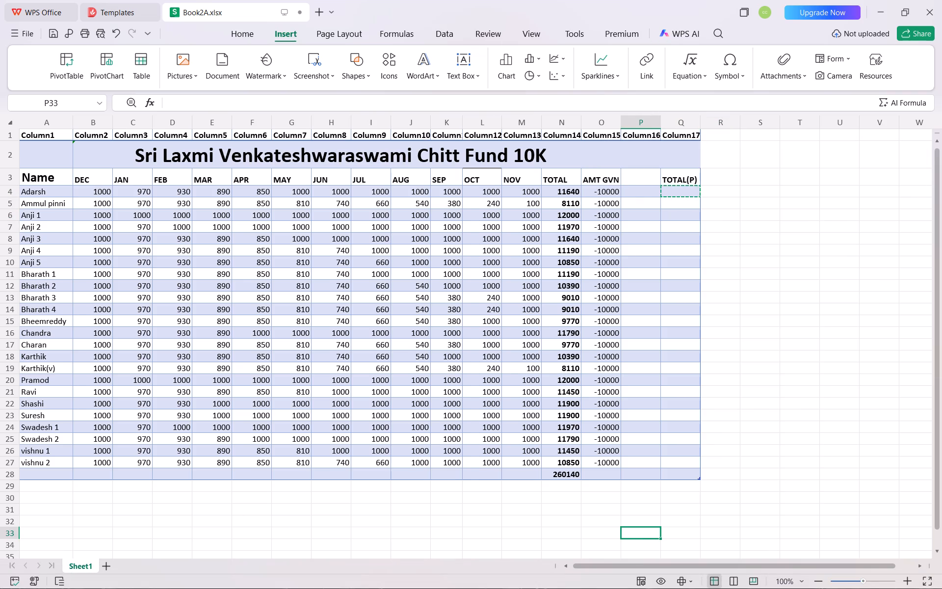
Copy the calculated sum of N4:Q4 and paste it as the plain value 1640 into N4.
drag(555, 192, 671, 193)
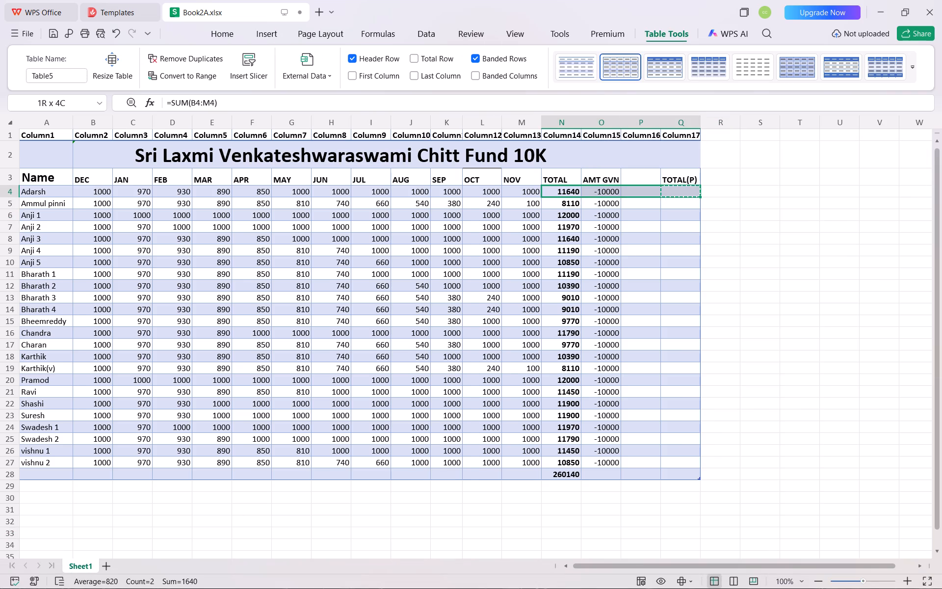
drag(671, 193, 693, 194)
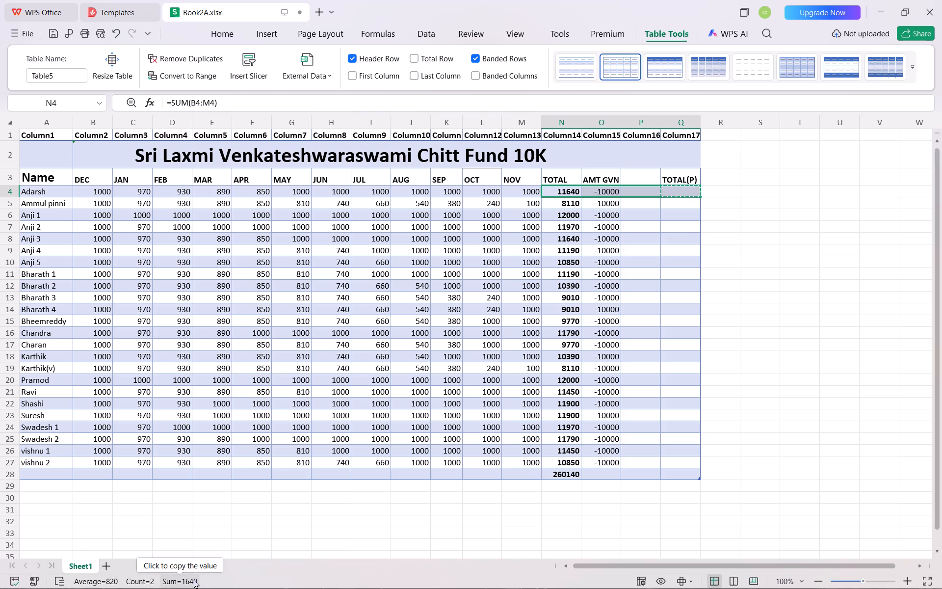
click(194, 580)
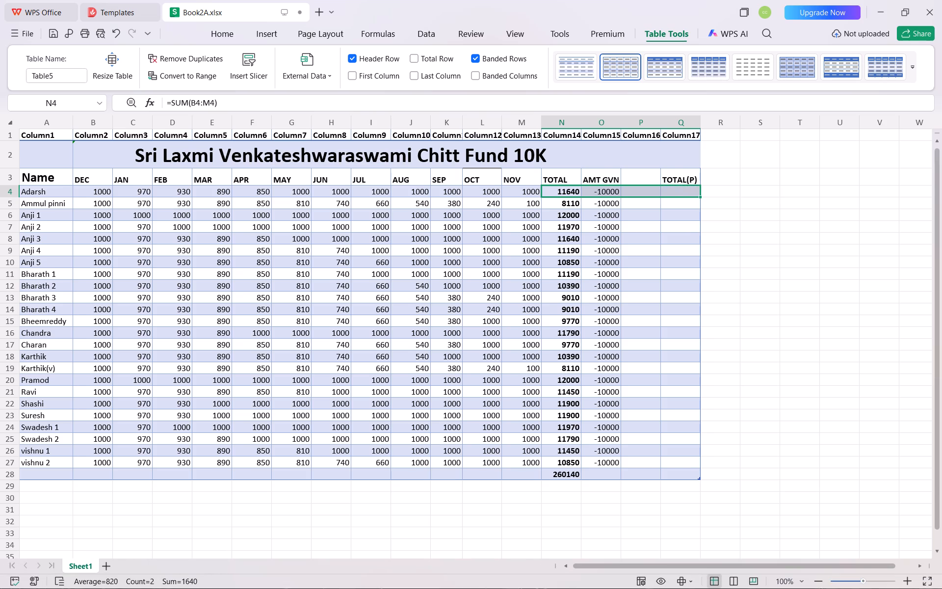
right_click(665, 193)
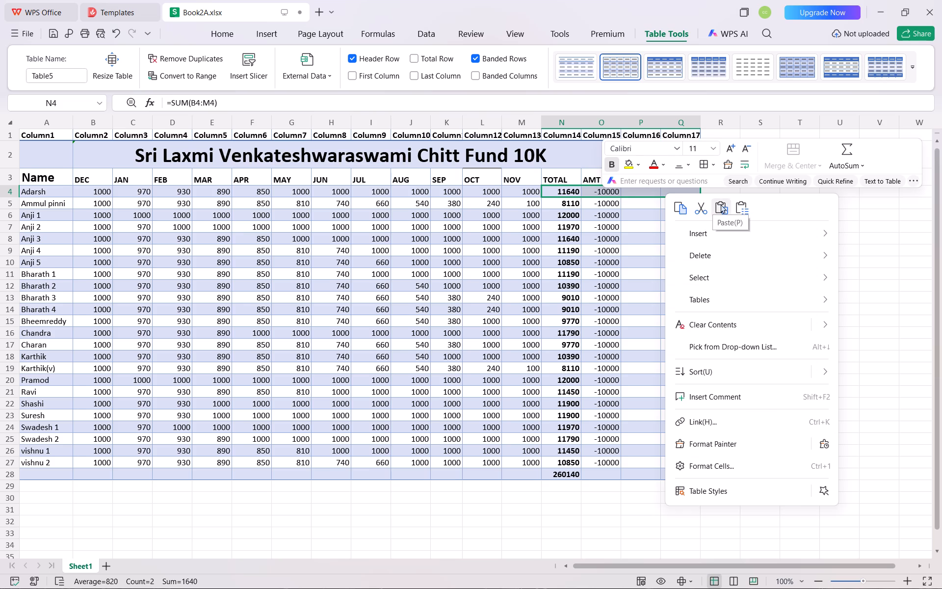
click(721, 203)
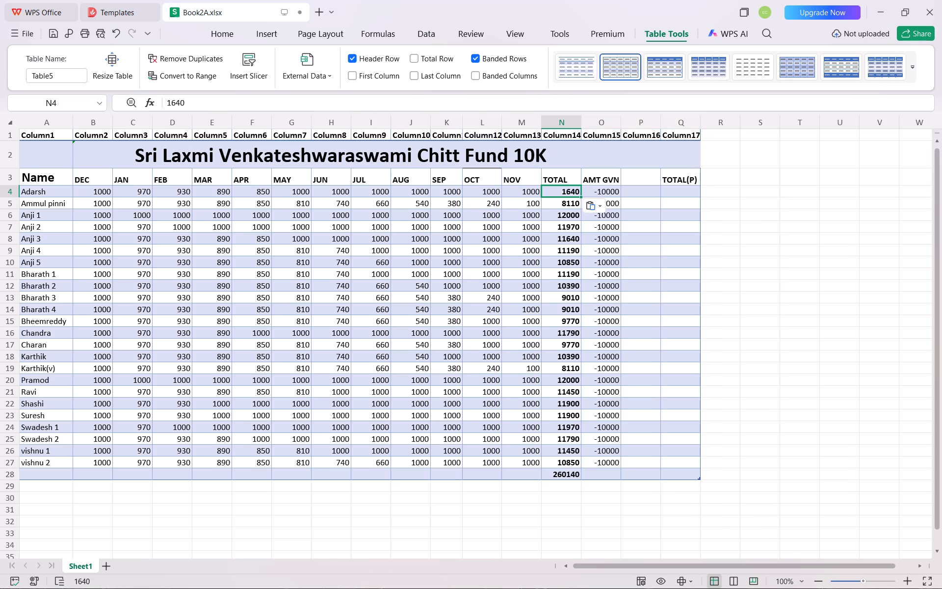
Paste the copied sum 1640 into the empty TOTAL(P) cell Q4.
click(676, 192)
right_click(676, 192)
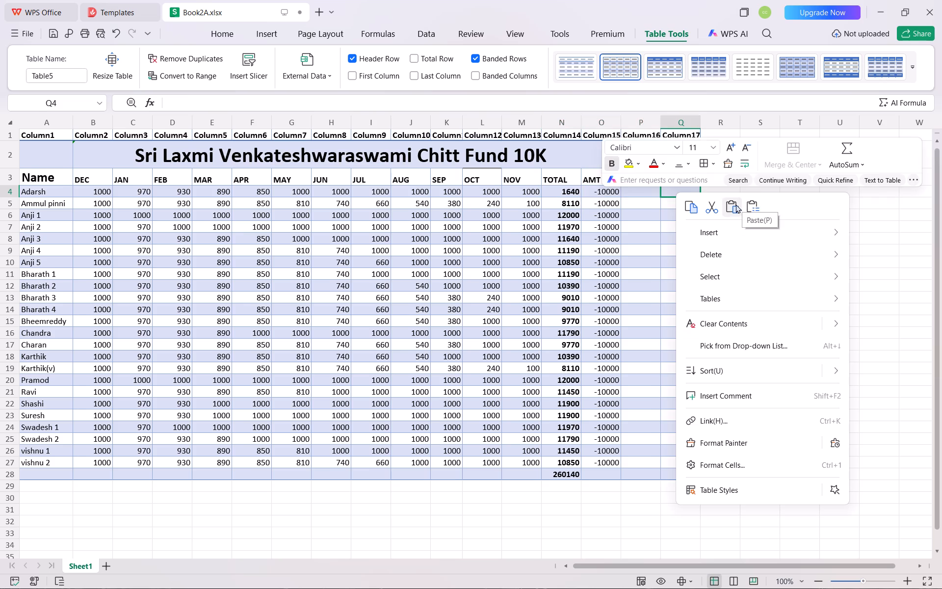
click(736, 204)
click(710, 229)
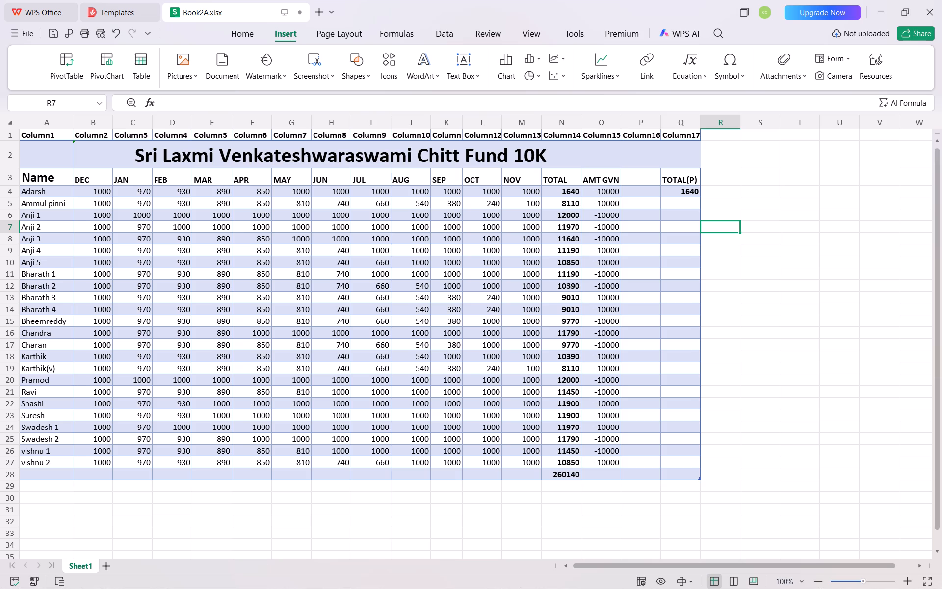
Copy the calculated sum of N5:O5 and paste it as the plain value -1890 into TOTAL(P) cell Q5.
drag(555, 202, 603, 200)
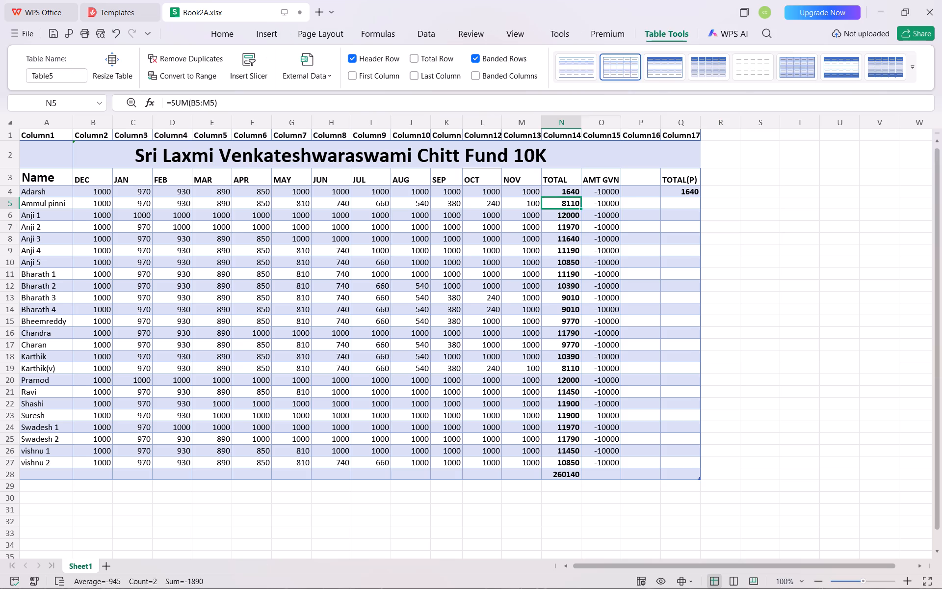
drag(603, 200, 615, 199)
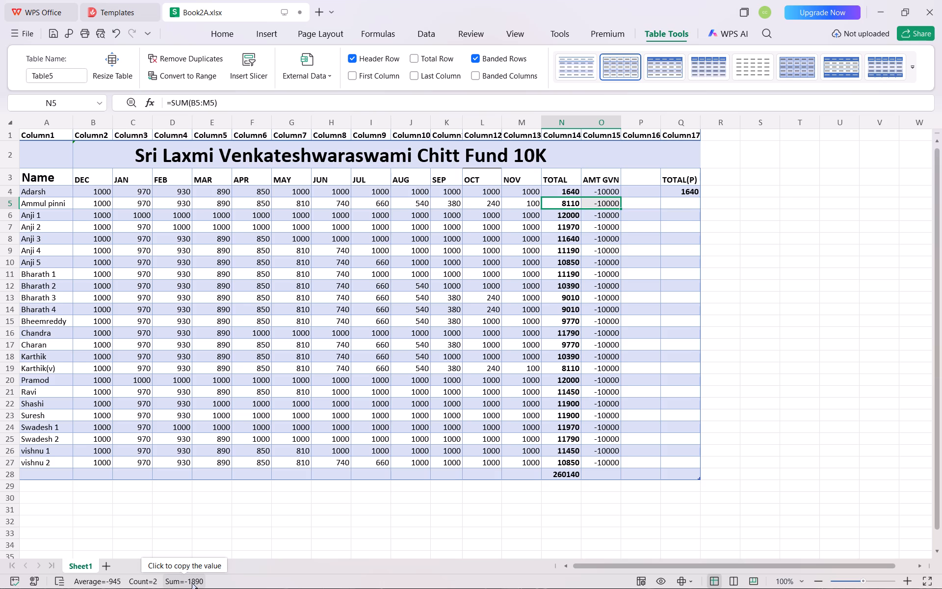
click(193, 580)
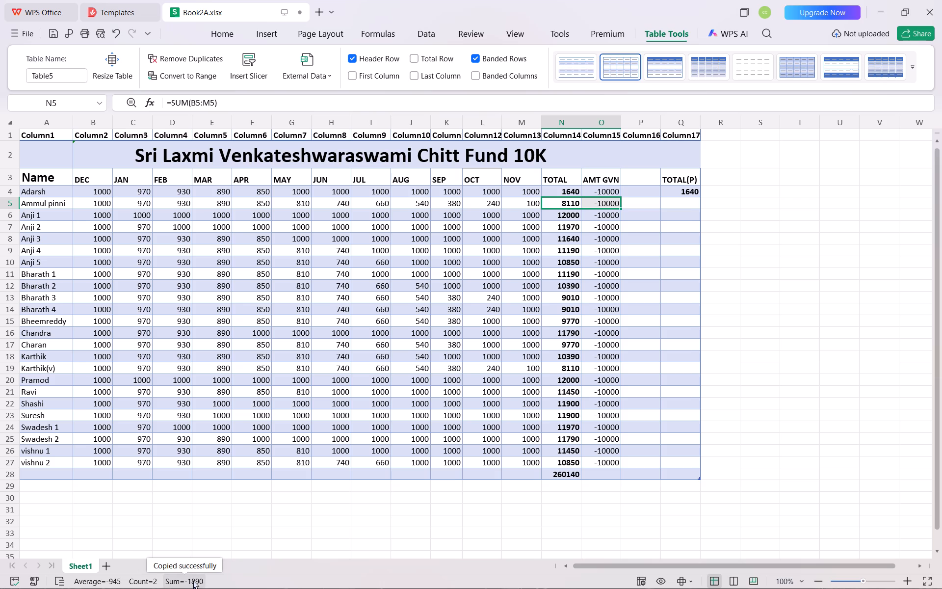
right_click(666, 206)
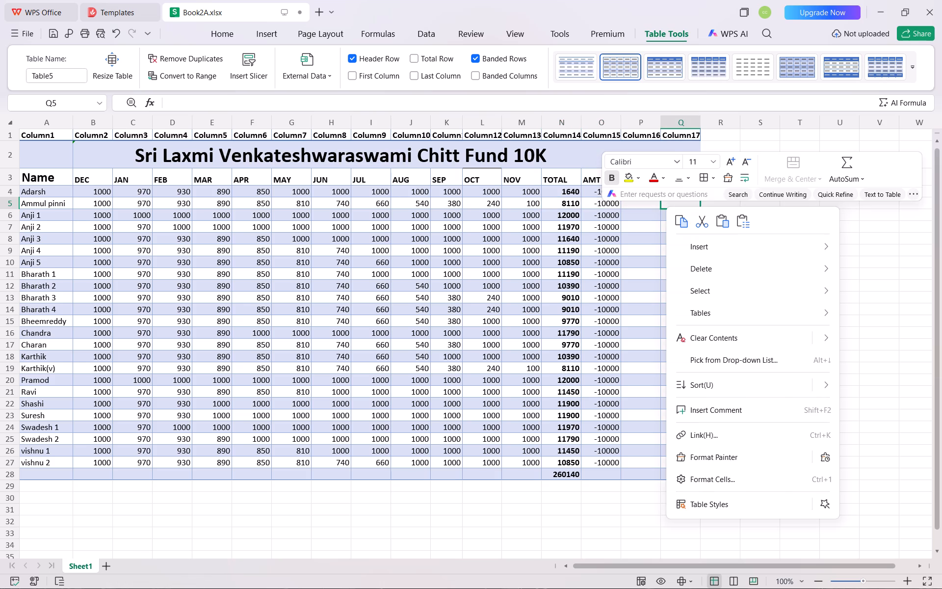
click(729, 224)
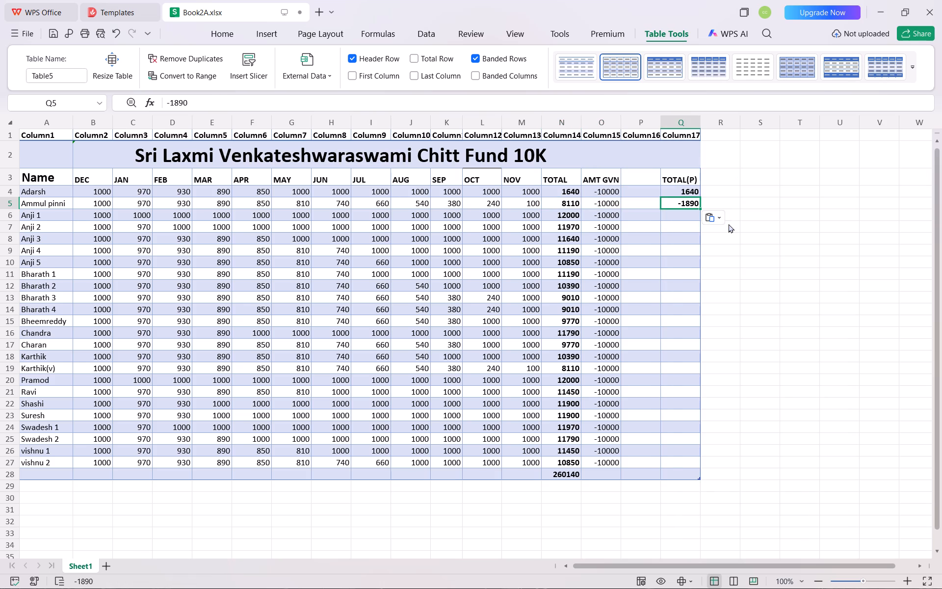
click(728, 262)
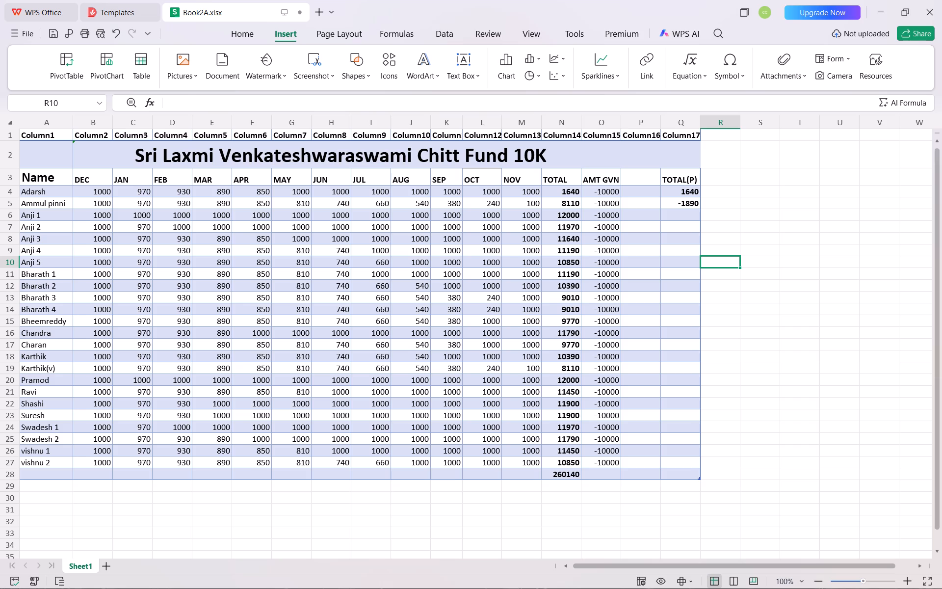
Copy the calculated sum of row 6's TOTAL and AMT GVN and paste it as the plain value 2000 into Q6.
drag(552, 214, 703, 212)
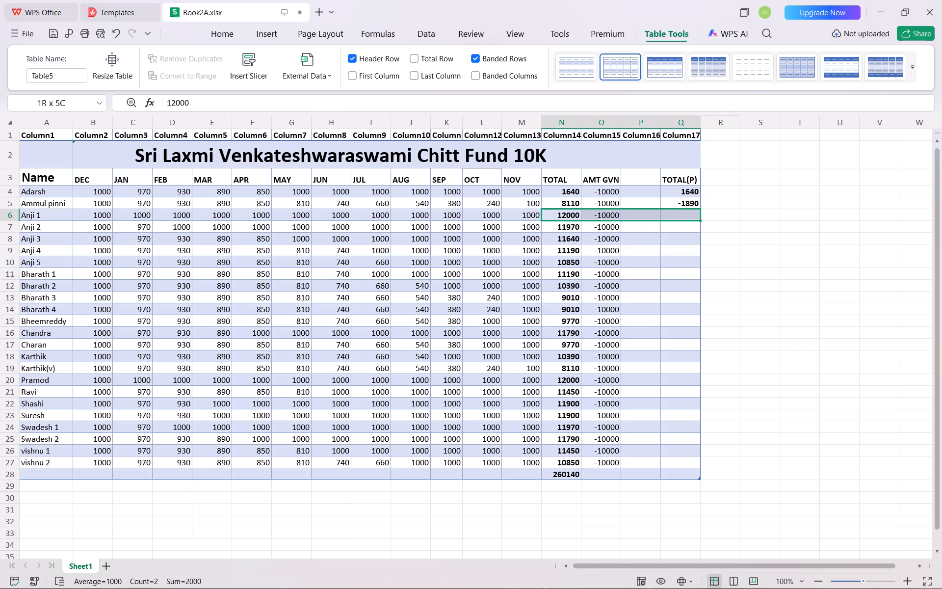
drag(703, 212, 708, 211)
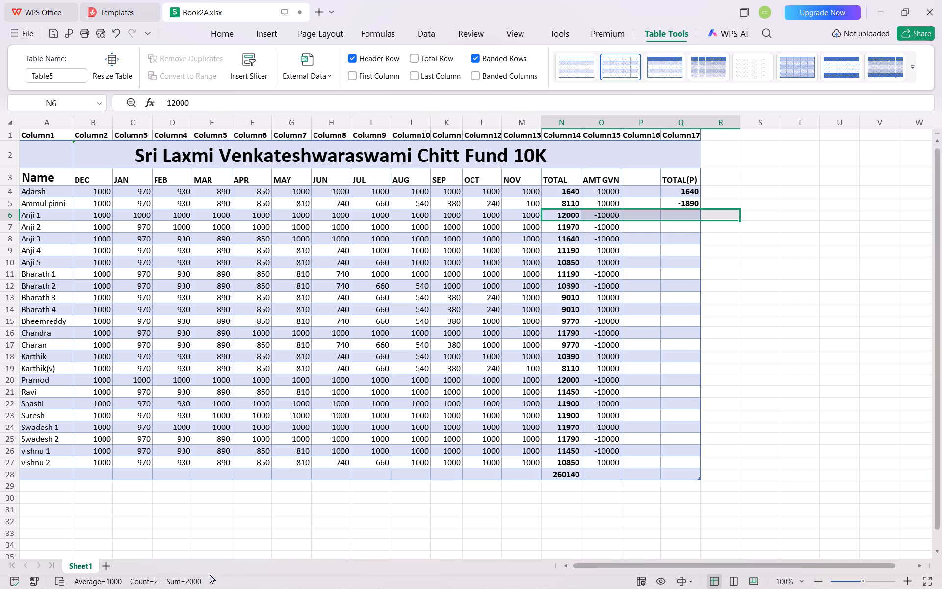
click(197, 585)
click(682, 214)
right_click(682, 214)
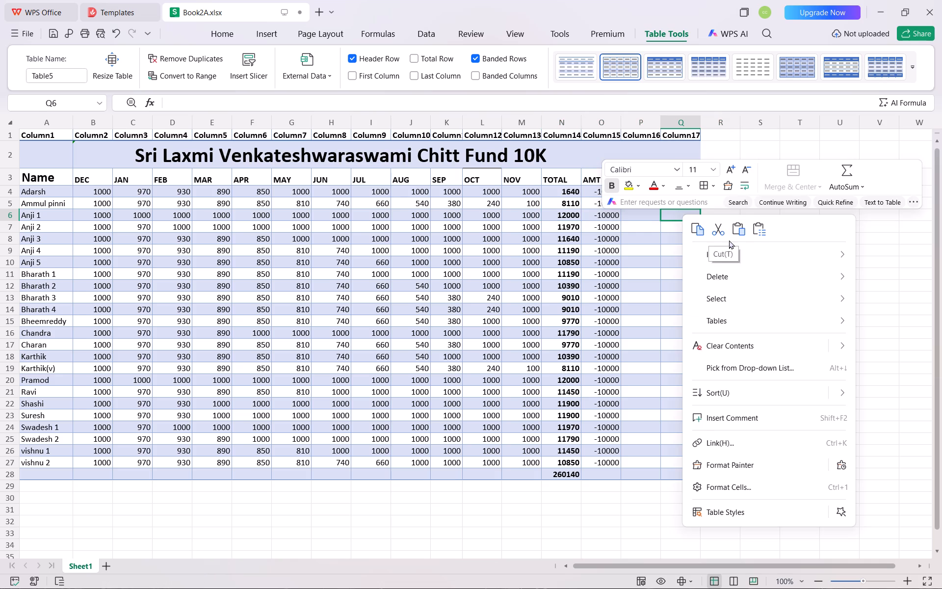
click(733, 231)
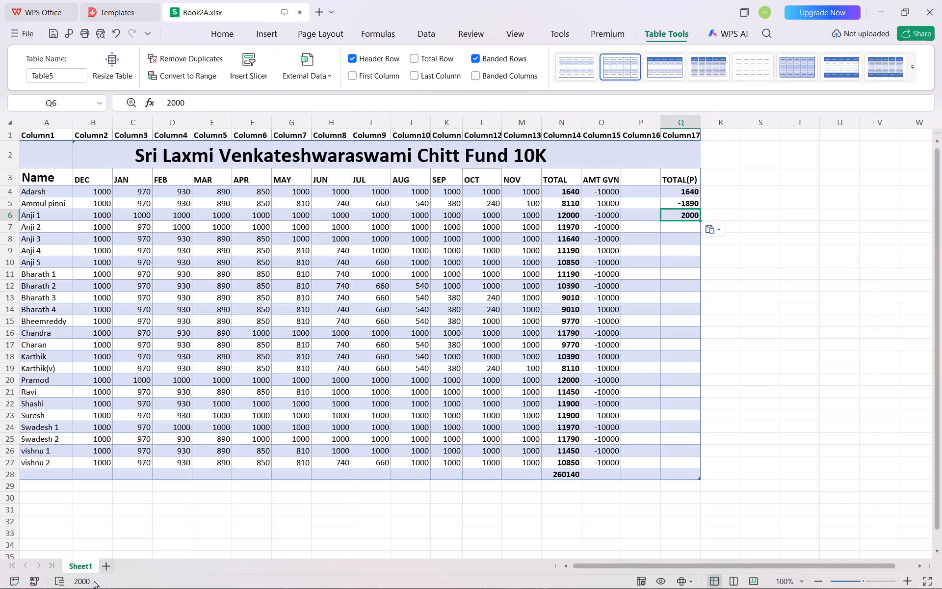
Copy the calculated sum of N7:O7 and paste it as the plain value 1970 into TOTAL(P) cell Q7.
drag(558, 227, 595, 220)
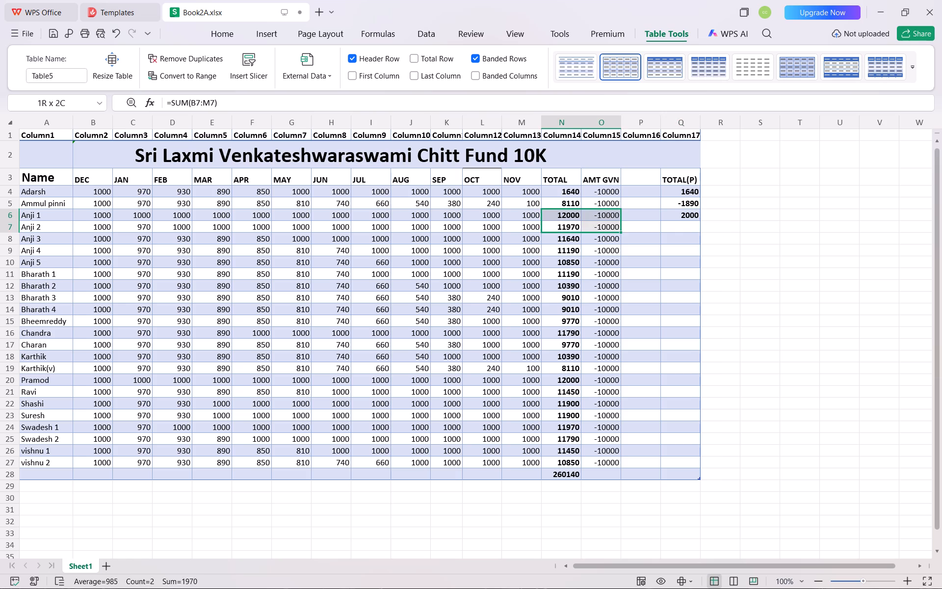
drag(595, 220, 603, 225)
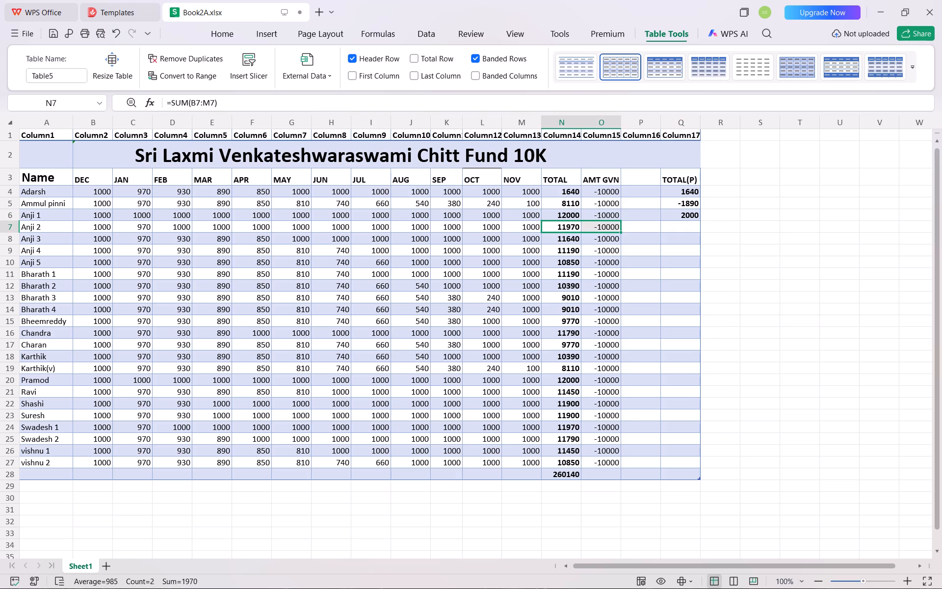
click(183, 580)
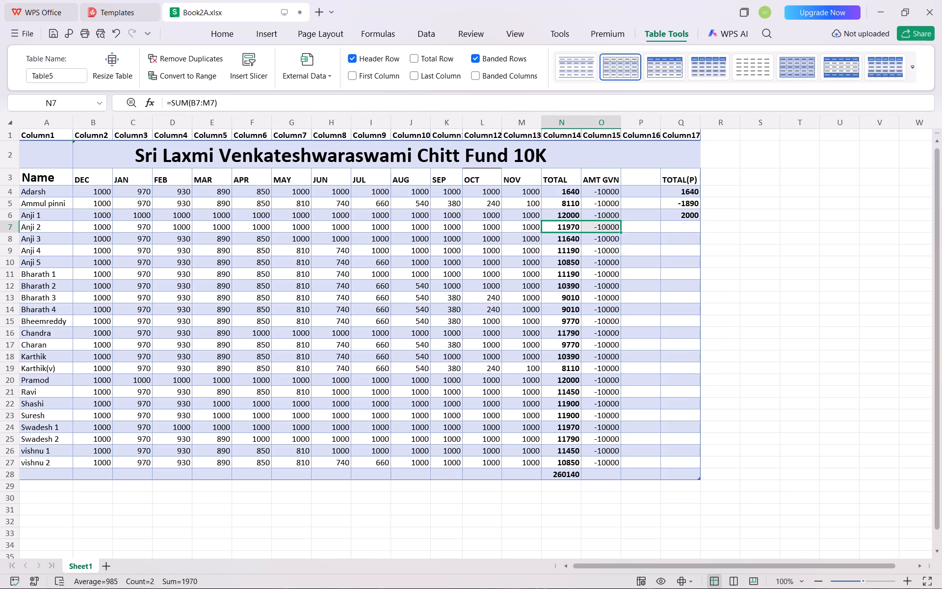
click(678, 229)
right_click(678, 229)
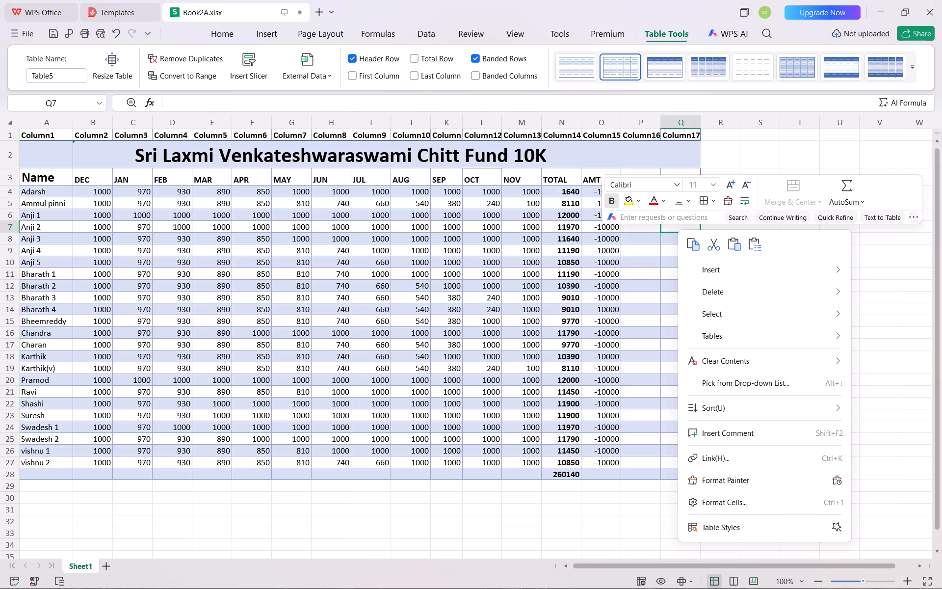
click(731, 247)
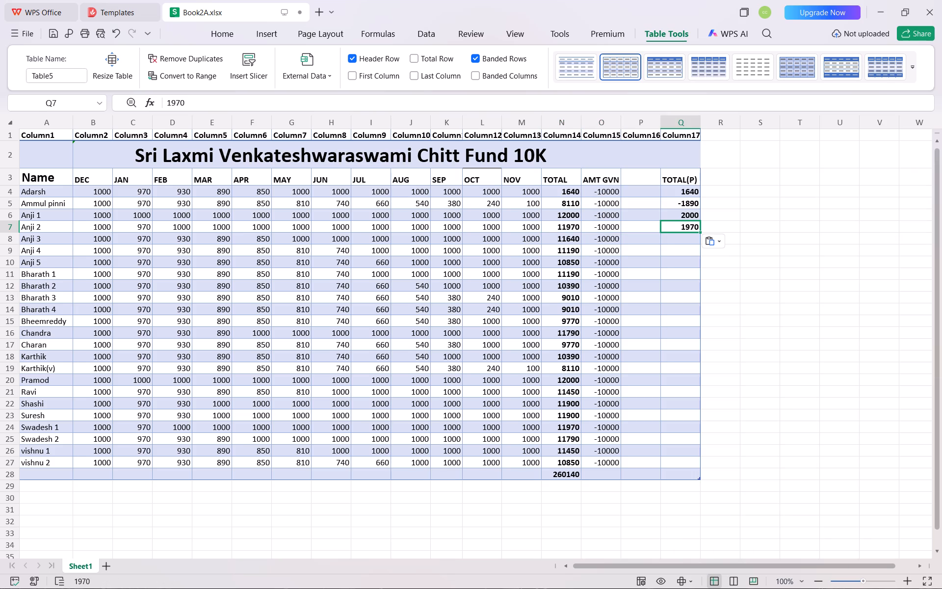
Copy the calculated sum of N8:O8 and paste it as the plain value 1640 into TOTAL(P) cell Q8.
drag(558, 242, 621, 241)
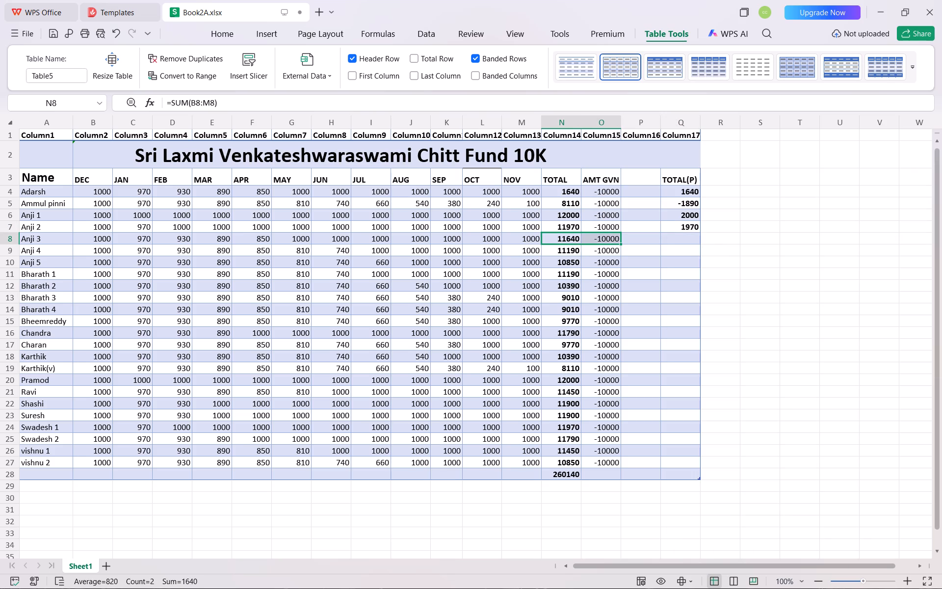
click(189, 579)
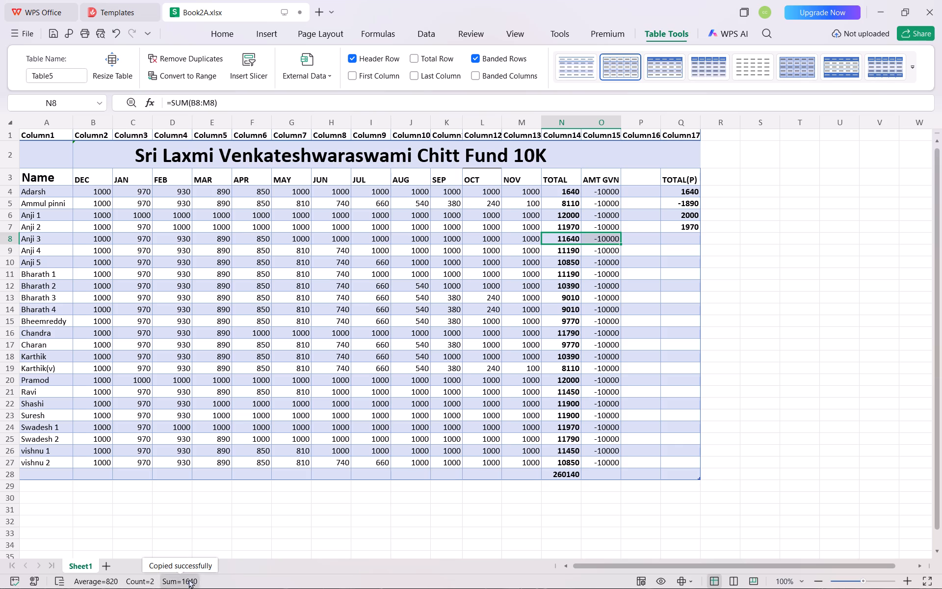
right_click(688, 240)
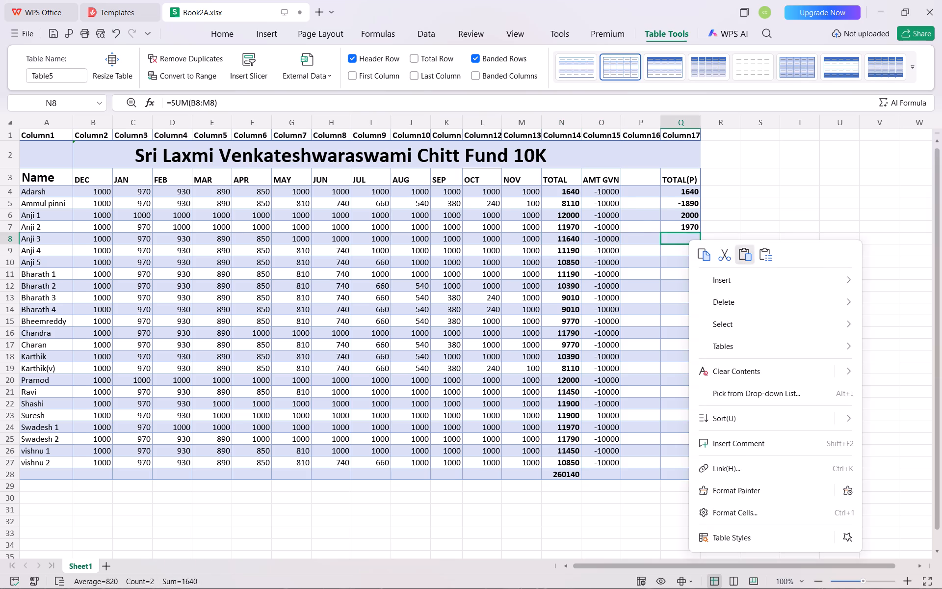
click(742, 255)
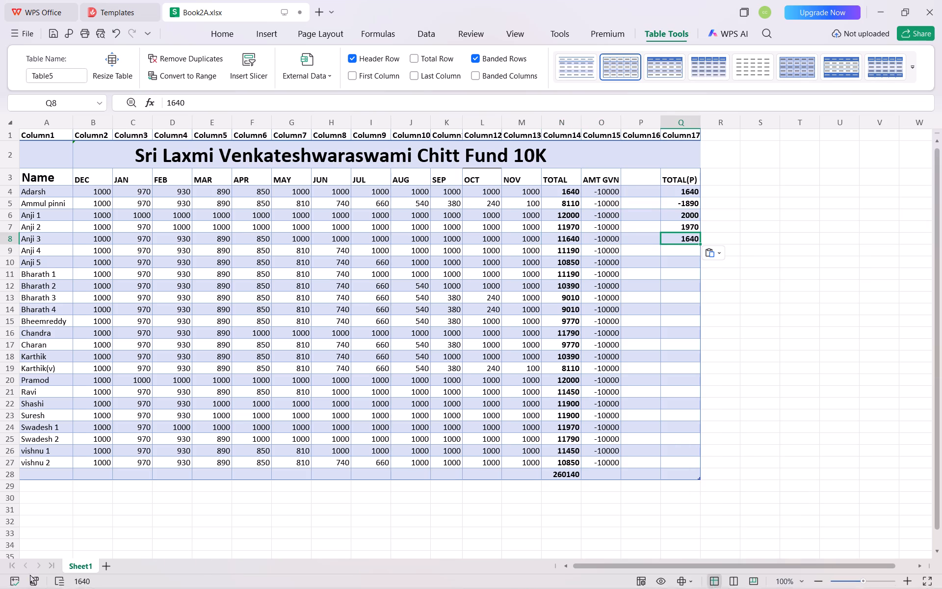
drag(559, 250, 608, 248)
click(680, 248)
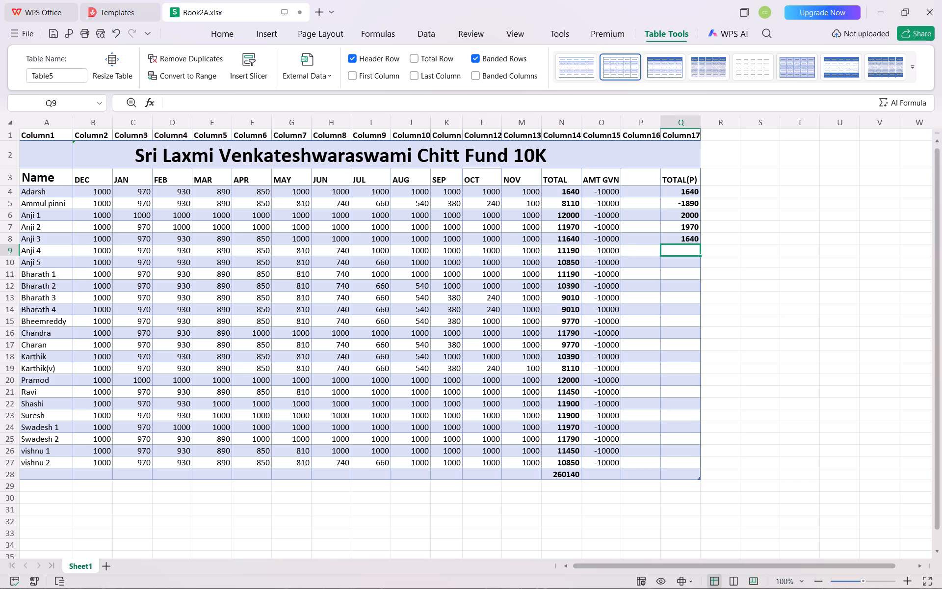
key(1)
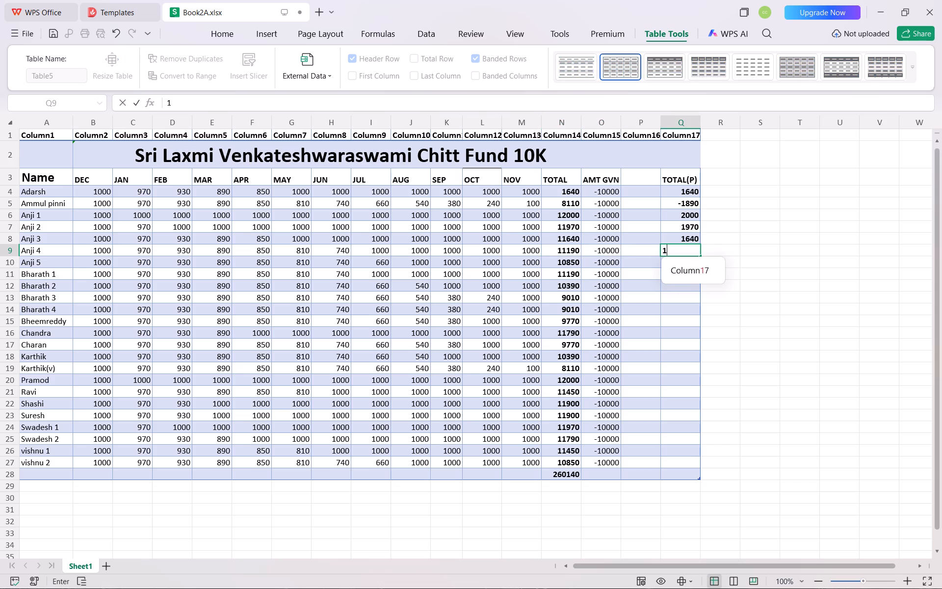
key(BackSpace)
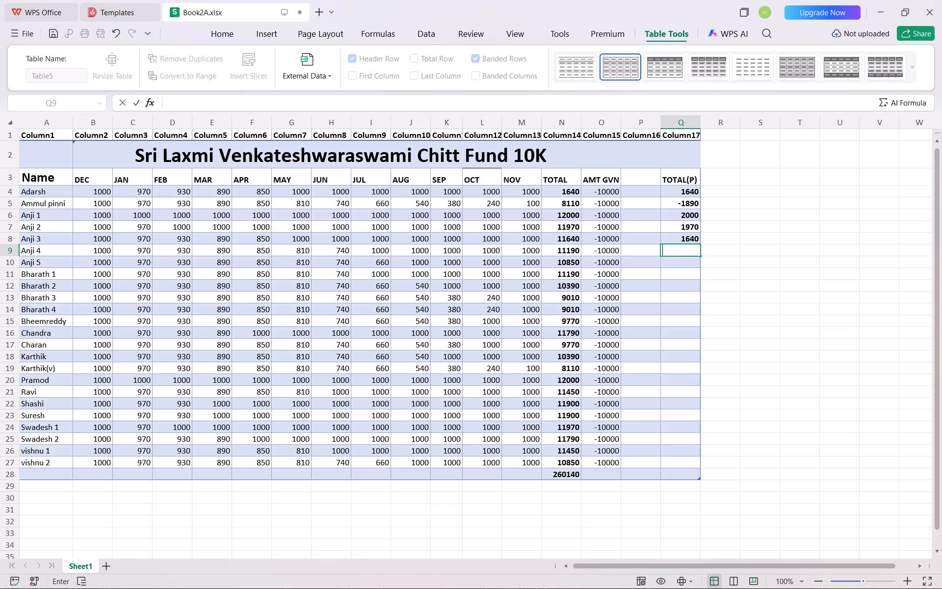
Copy the calculated sum of N9:O9 and paste it as the plain value 1190 into TOTAL(P) cell Q9.
drag(554, 252, 611, 249)
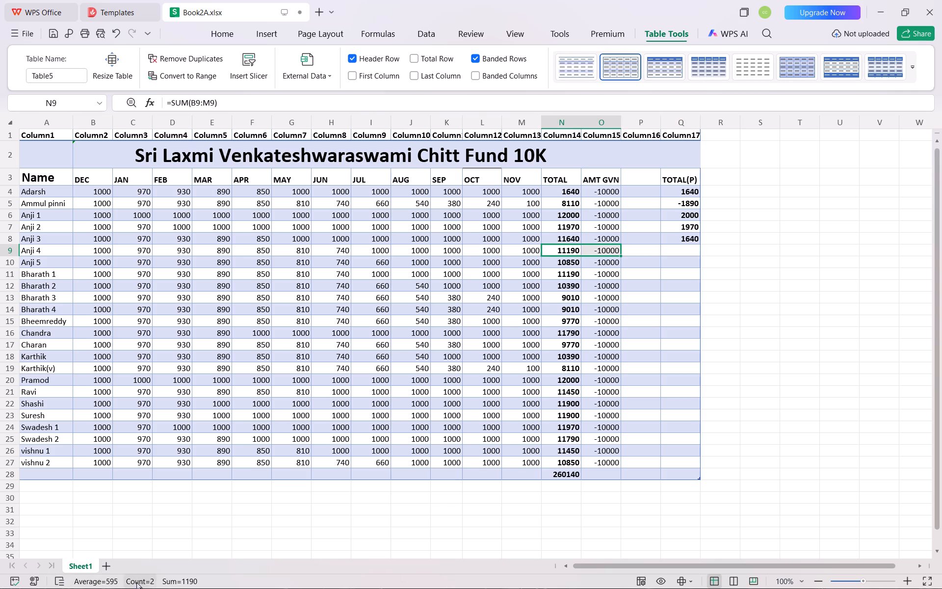
click(196, 580)
right_click(672, 248)
click(737, 262)
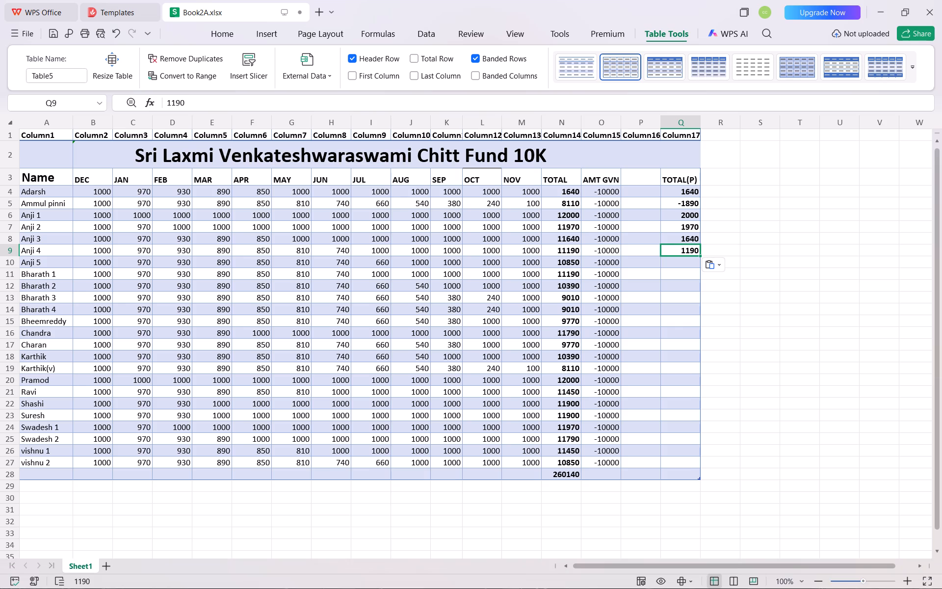
Copy the calculated sum of N10:O10 and paste it as the plain value 850 into TOTAL(P) cell Q10.
drag(552, 263, 614, 261)
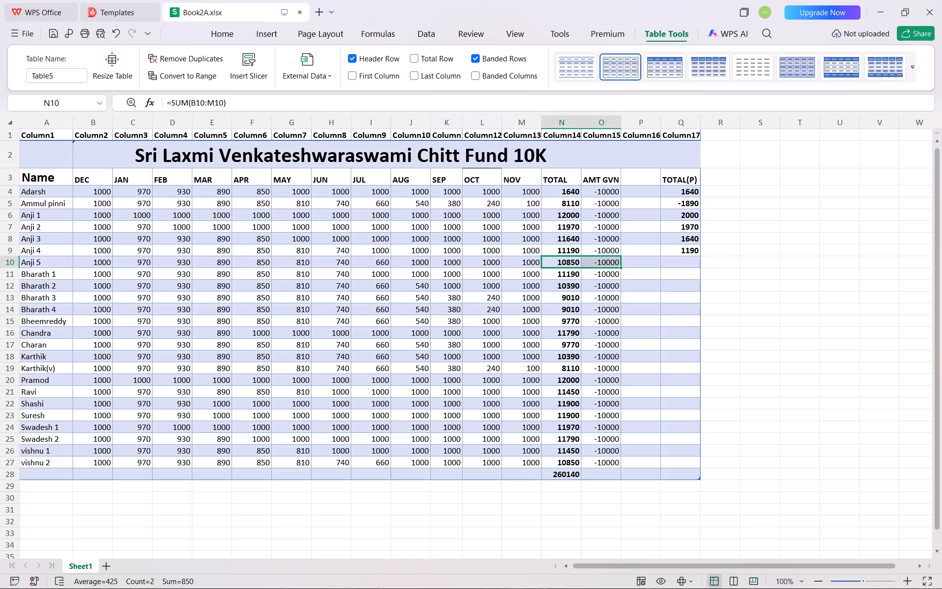
click(181, 583)
right_click(682, 262)
click(737, 274)
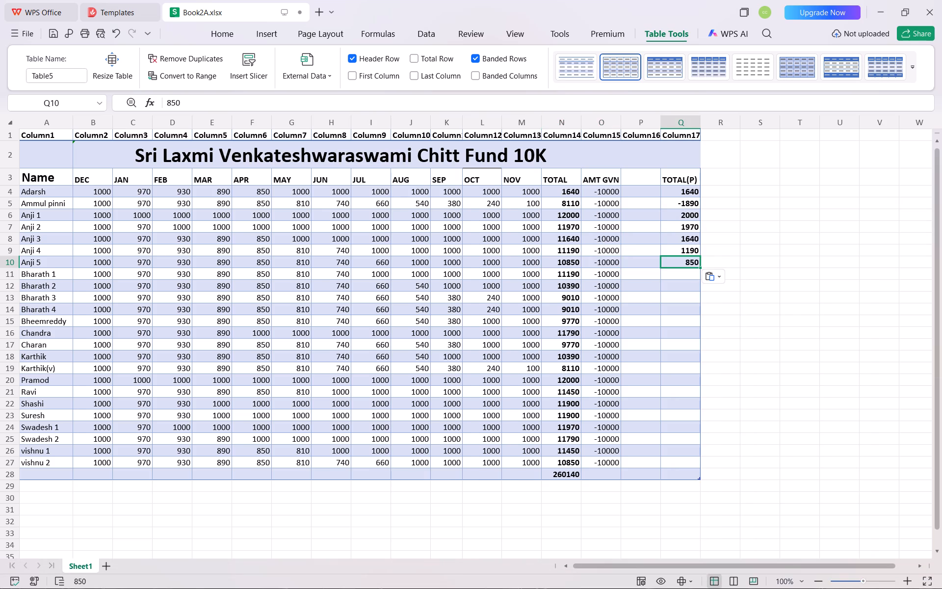
Copy the calculated sum of N11:O11 and paste it as the plain value 1190 into TOTAL(P) cell Q11.
drag(558, 274, 615, 276)
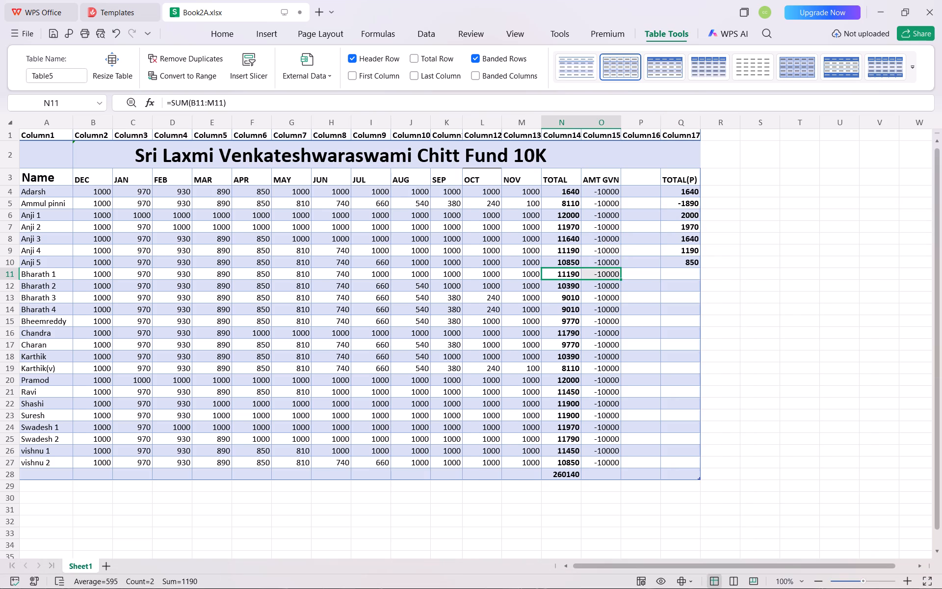
click(194, 583)
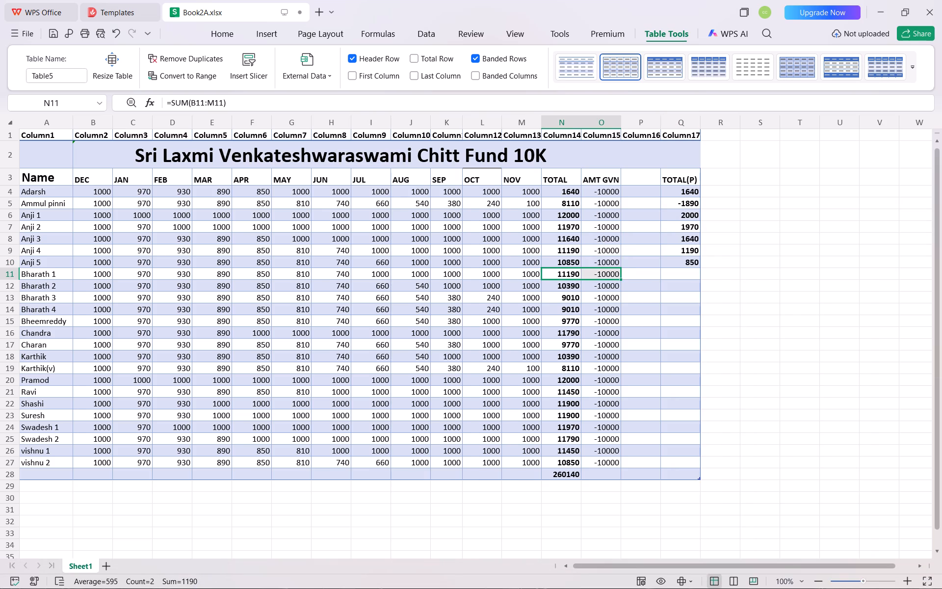
right_click(689, 275)
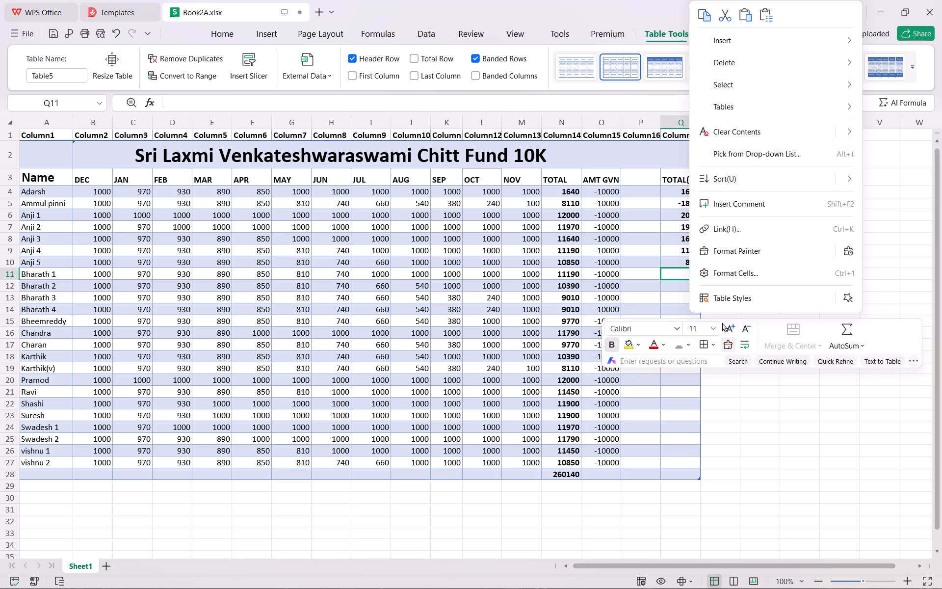
click(742, 13)
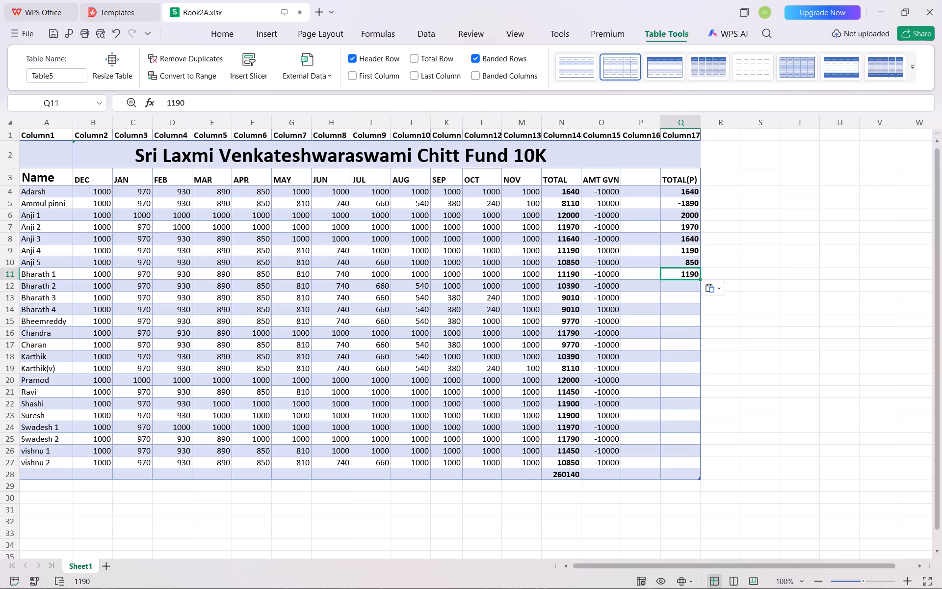
Copy the calculated sum of N12:O12 and paste it as the plain value 390 into TOTAL(P) cell Q12.
drag(557, 285, 617, 288)
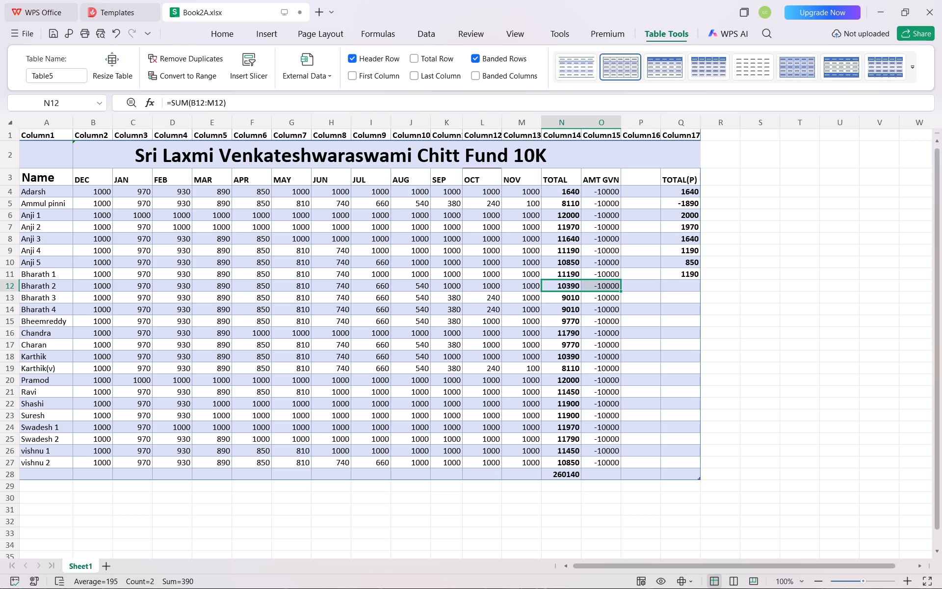
click(183, 582)
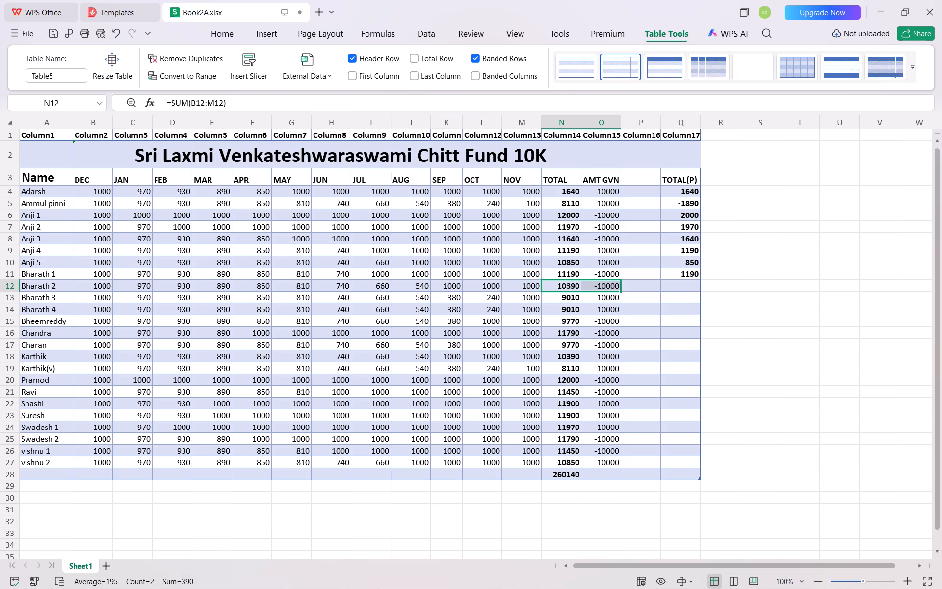
right_click(674, 290)
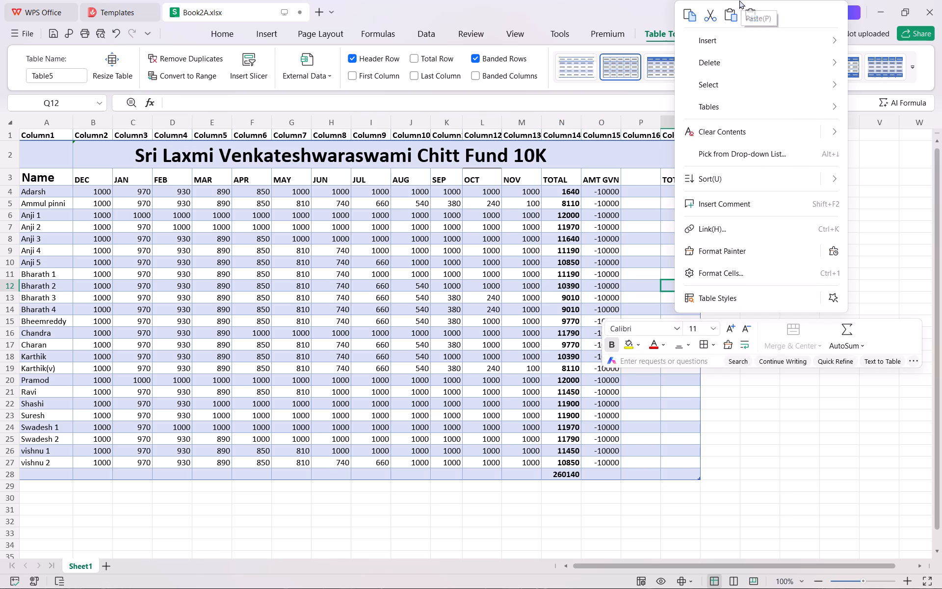
click(735, 6)
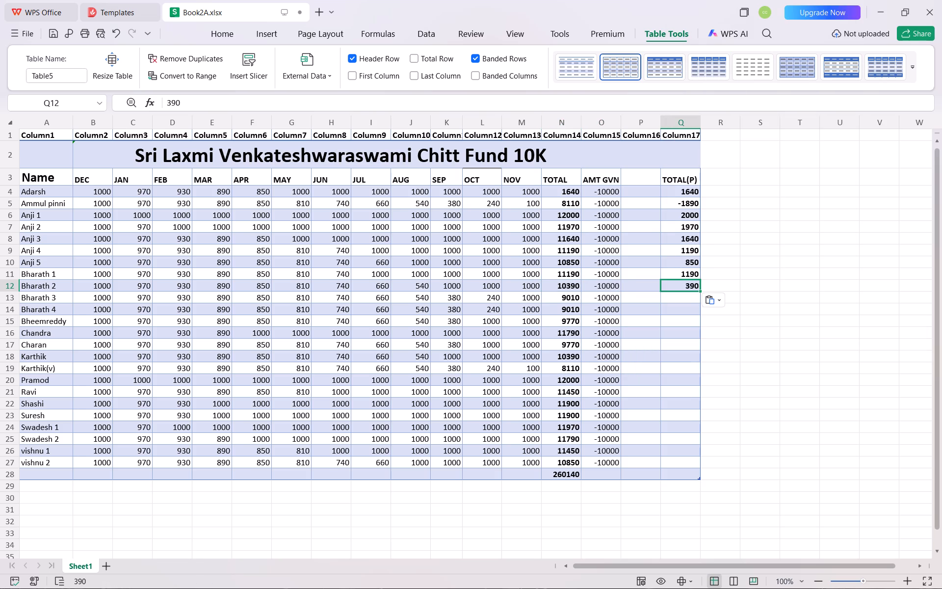
Copy the calculated sum of N13:O13 and paste it as the plain value -990 into TOTAL(P) cell Q13.
drag(559, 297, 601, 298)
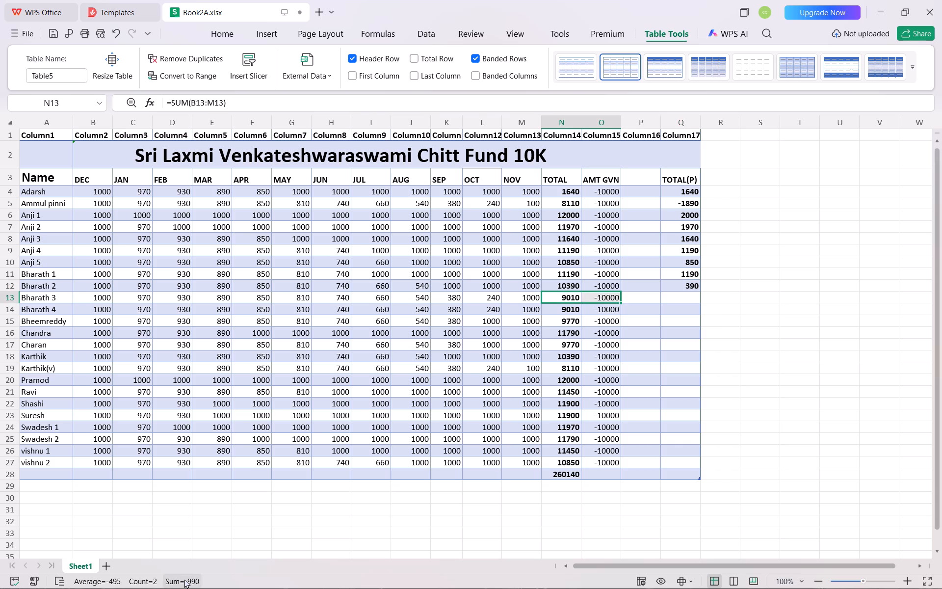
click(184, 579)
right_click(674, 296)
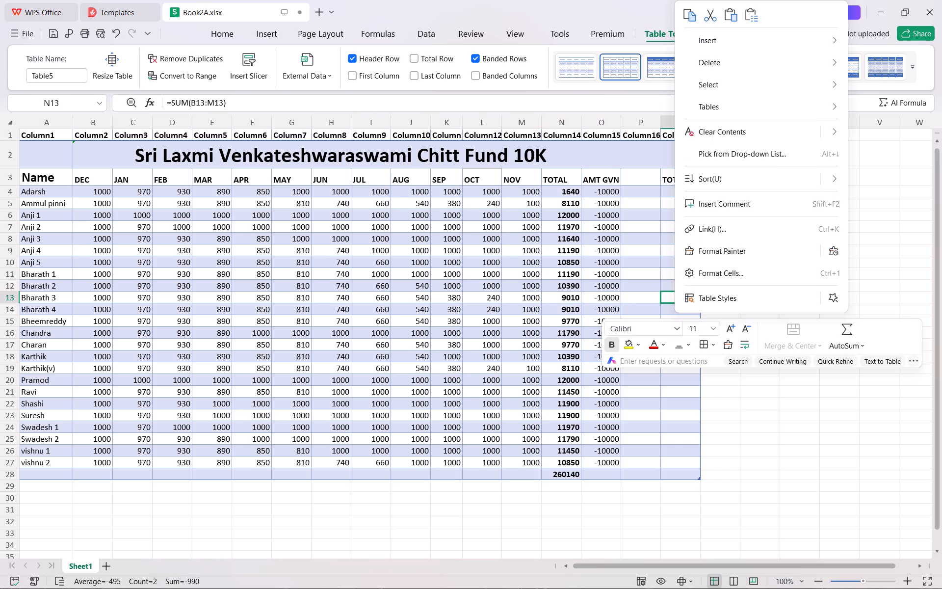
click(729, 22)
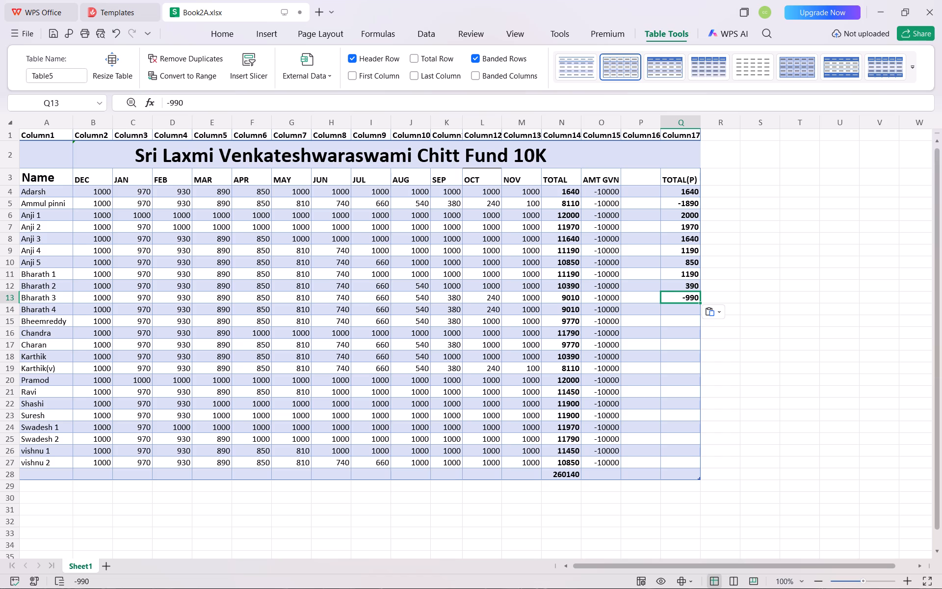
Copy the calculated sum of N14:O14 and paste it as the plain value -990 into TOTAL(P) cell Q14.
drag(562, 309, 591, 304)
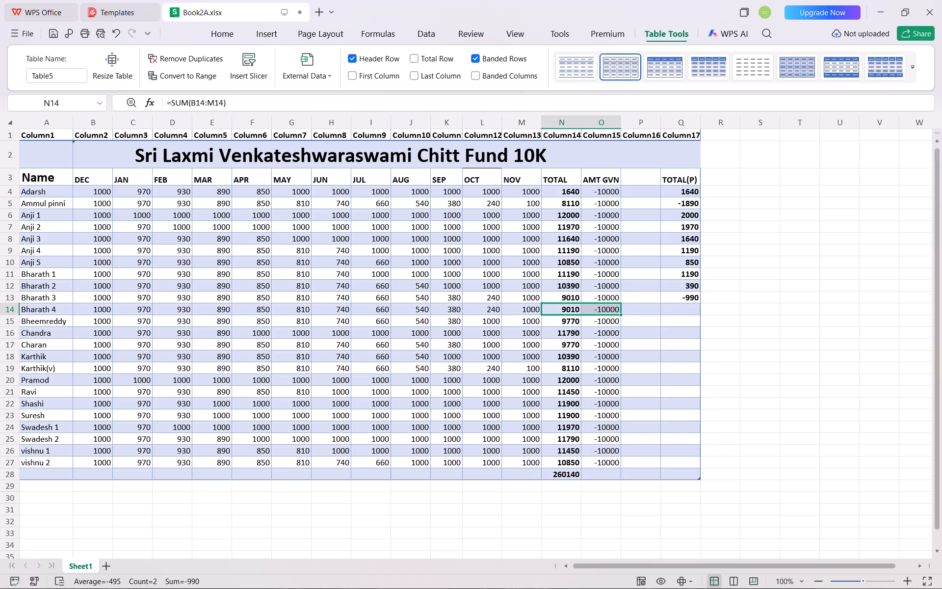
click(193, 576)
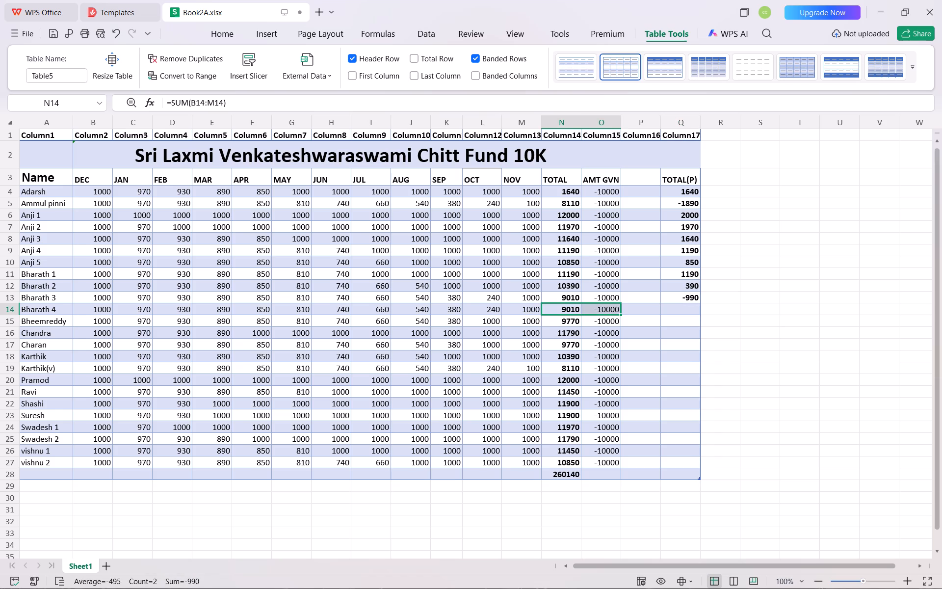
right_click(691, 308)
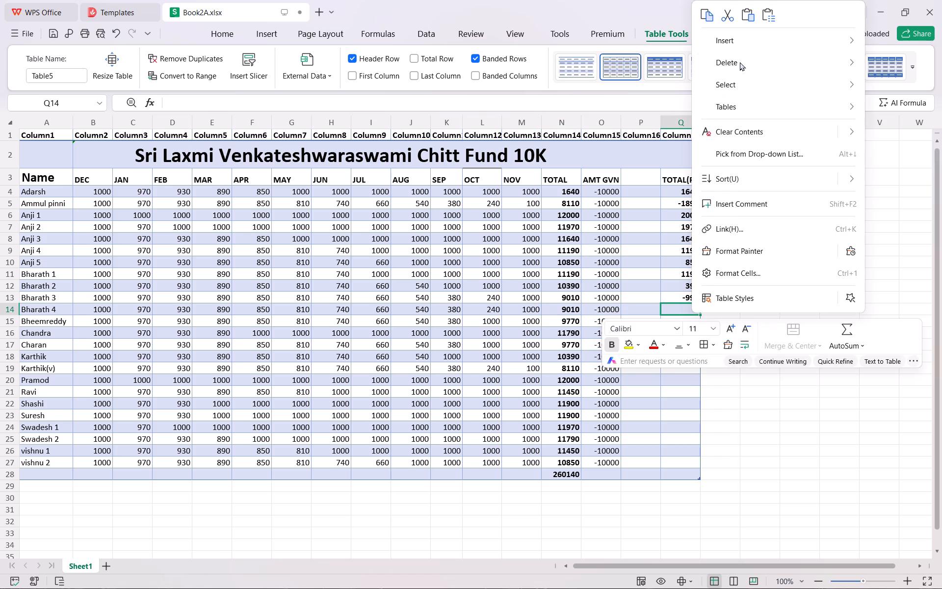
click(748, 12)
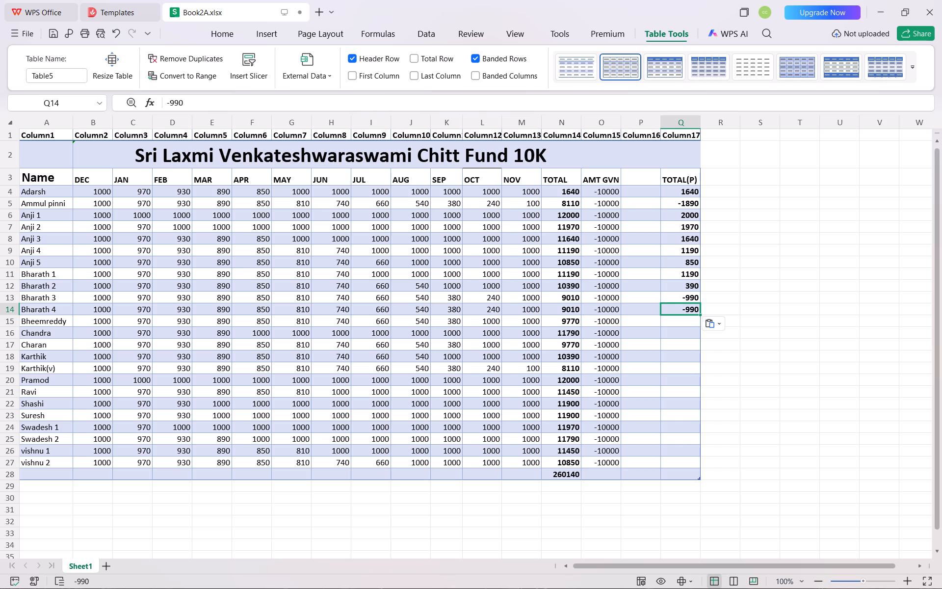
Copy the calculated sum of N15:O15 and paste it as the plain value -230 into TOTAL(P) cell Q15.
drag(559, 321, 613, 320)
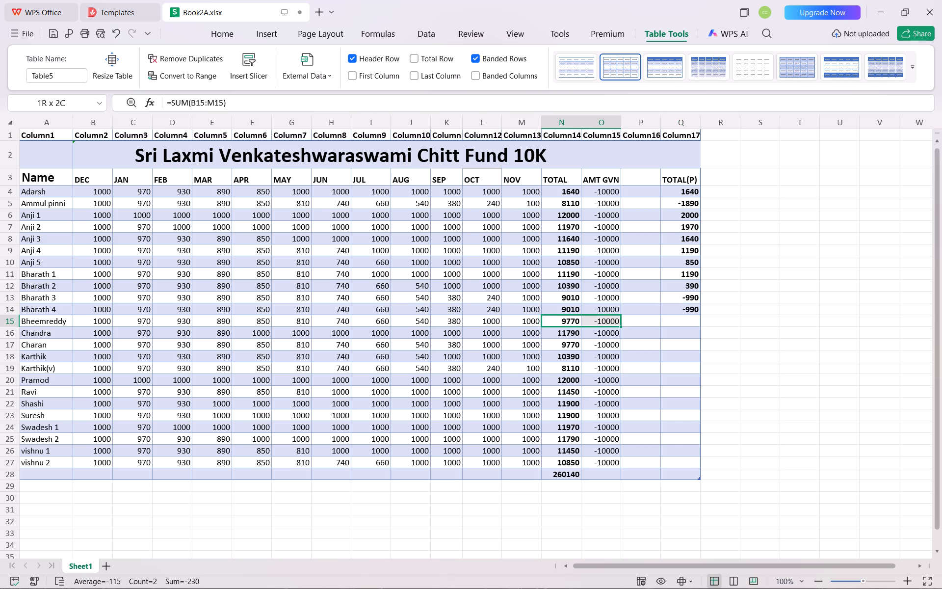
drag(613, 320, 614, 320)
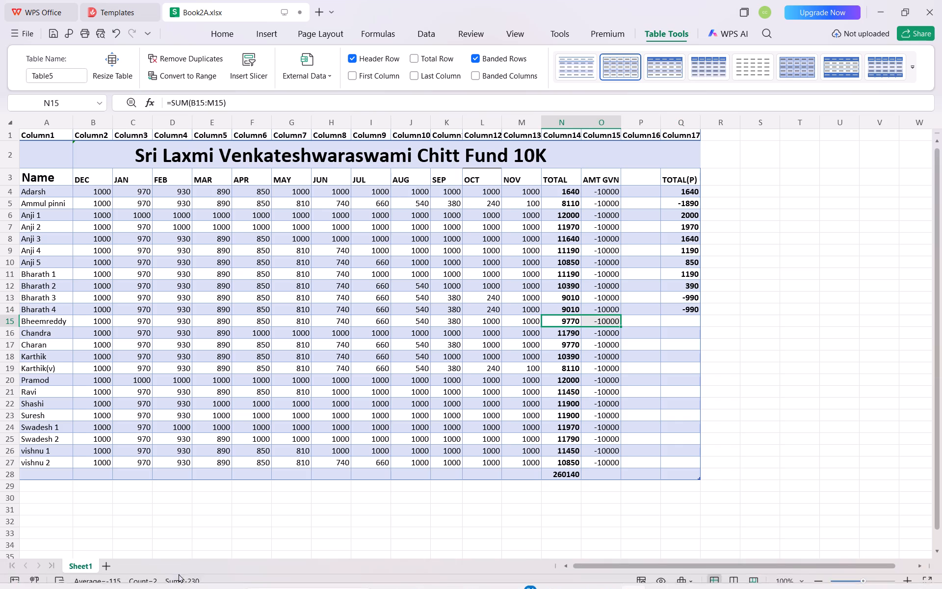
click(182, 578)
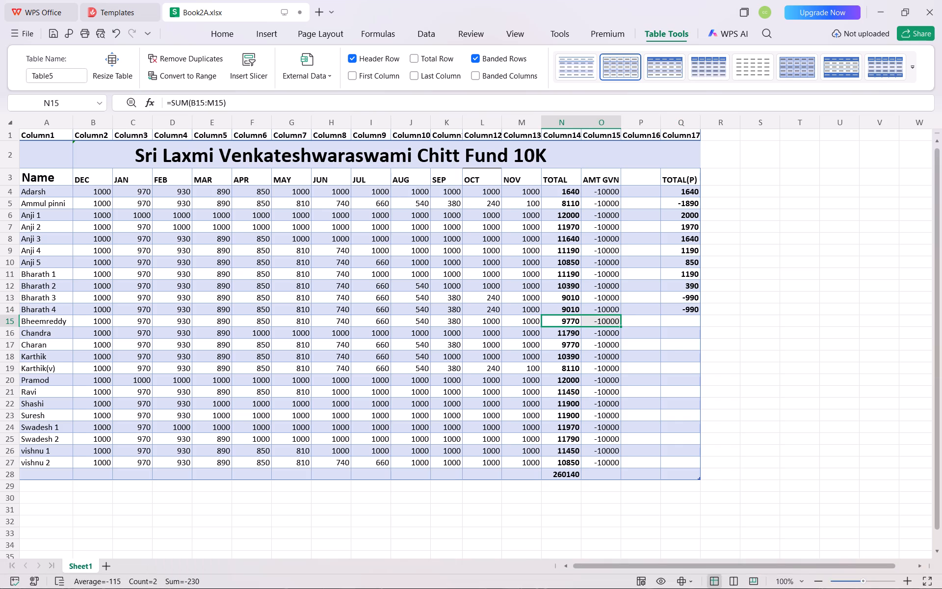
right_click(684, 318)
click(741, 18)
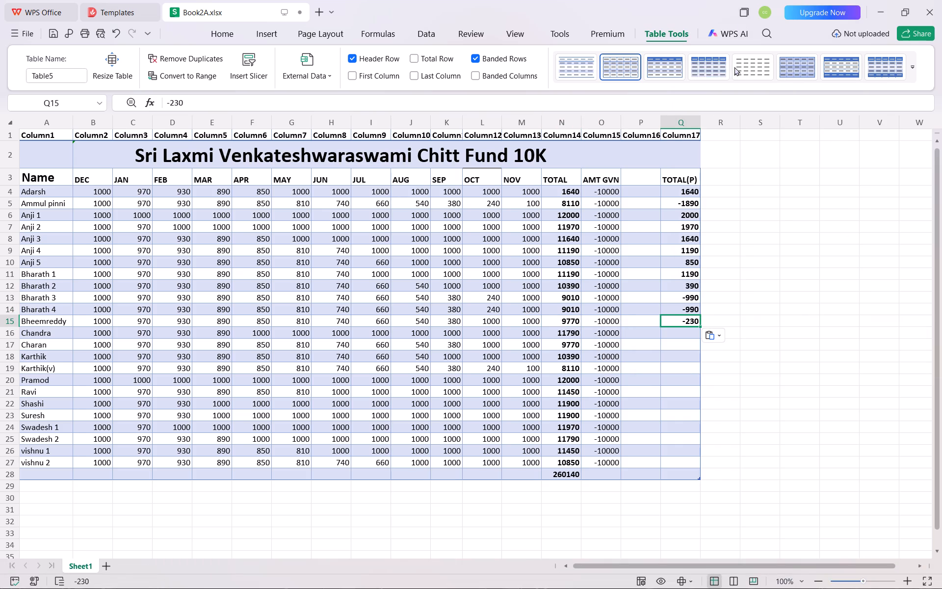
Copy the calculated sum of N16:O16 and paste it as the plain value 1790 into TOTAL(P) cell Q16.
drag(553, 334, 617, 330)
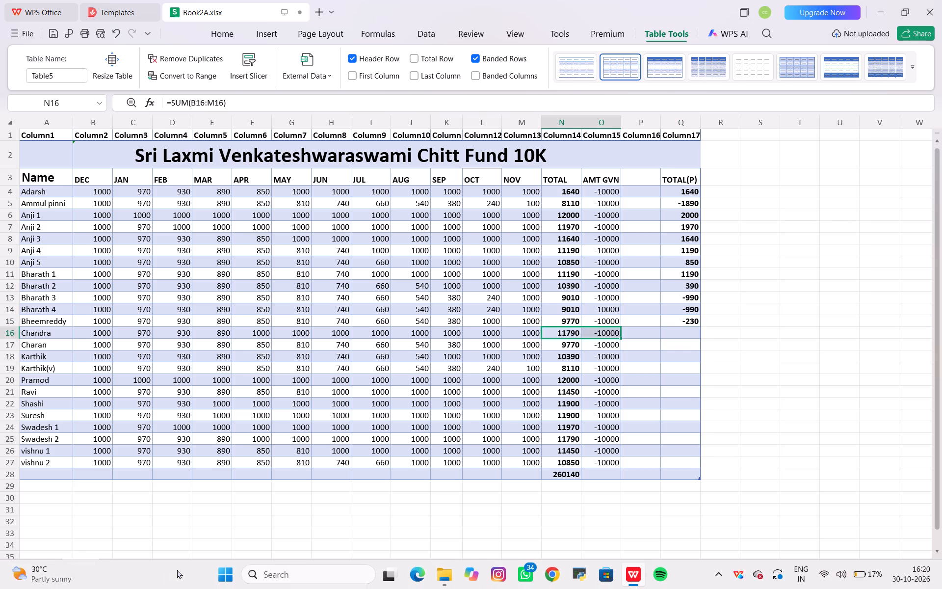
click(192, 579)
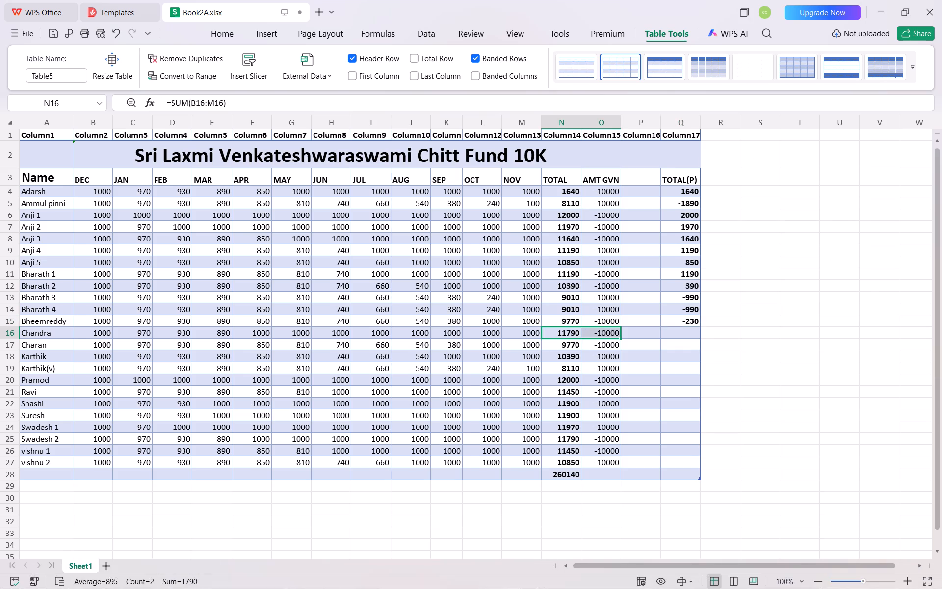
right_click(687, 337)
click(742, 39)
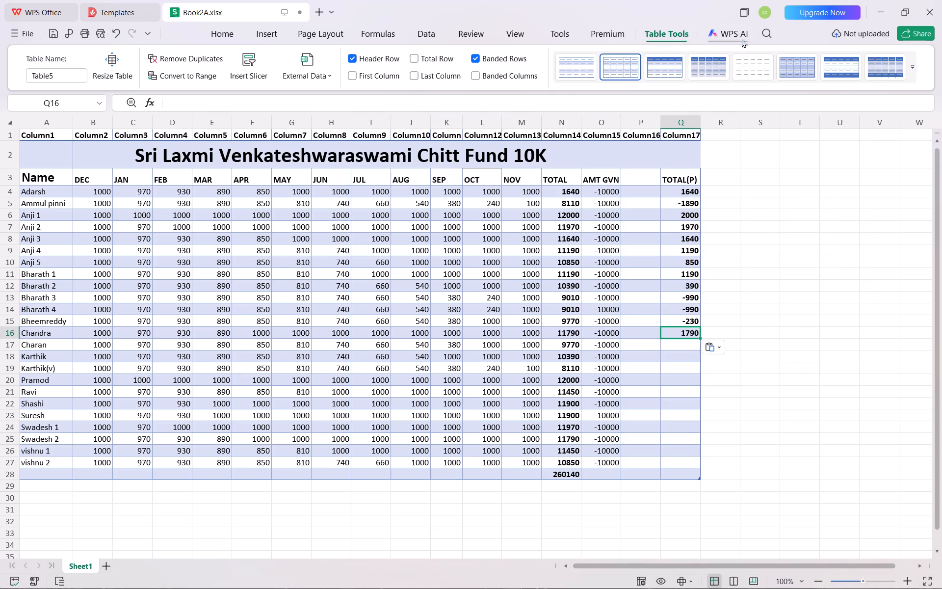
Copy the calculated sum of N17:O17 and paste it as the plain value -230 into TOTAL(P) cell Q17.
drag(560, 346, 604, 339)
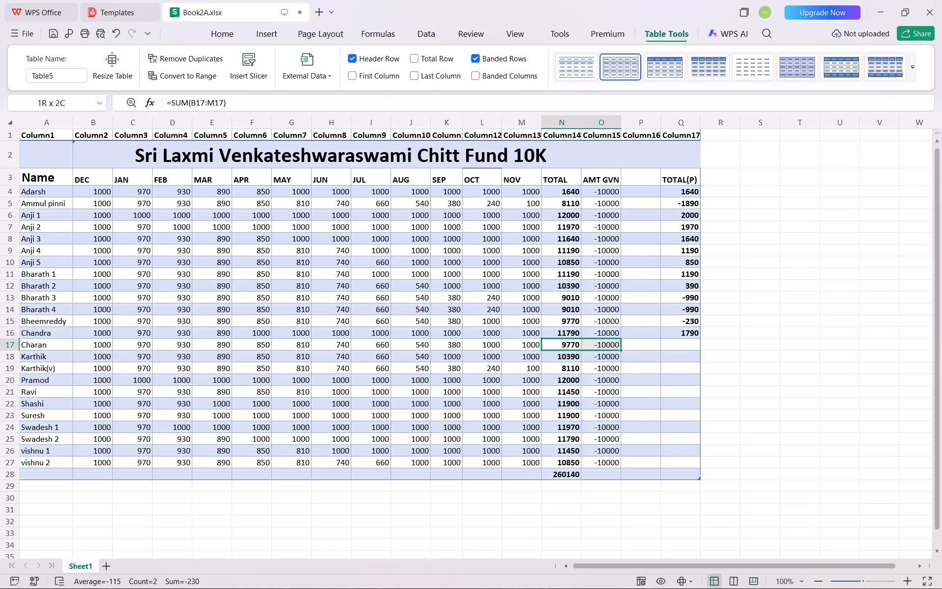
drag(604, 339, 616, 341)
click(197, 582)
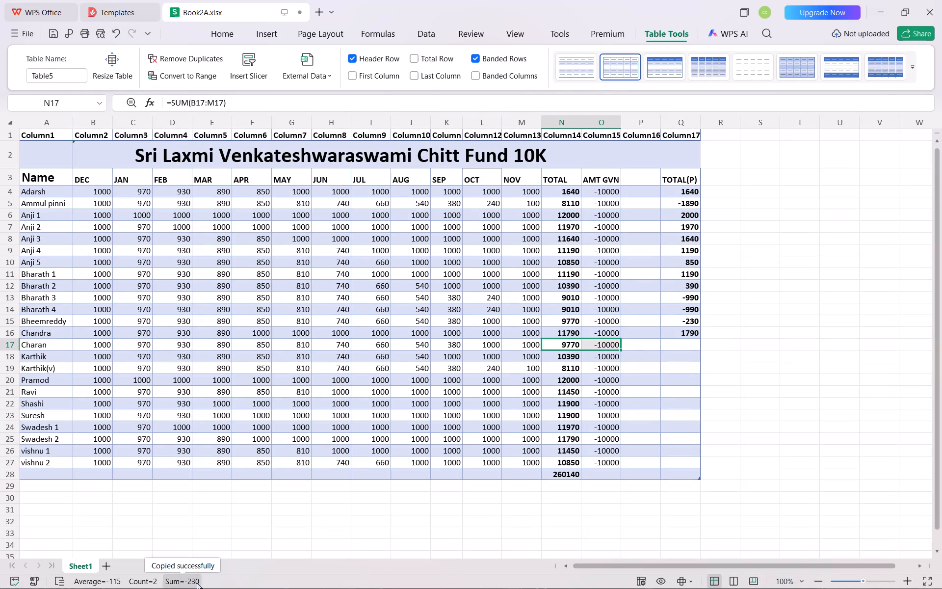
right_click(669, 348)
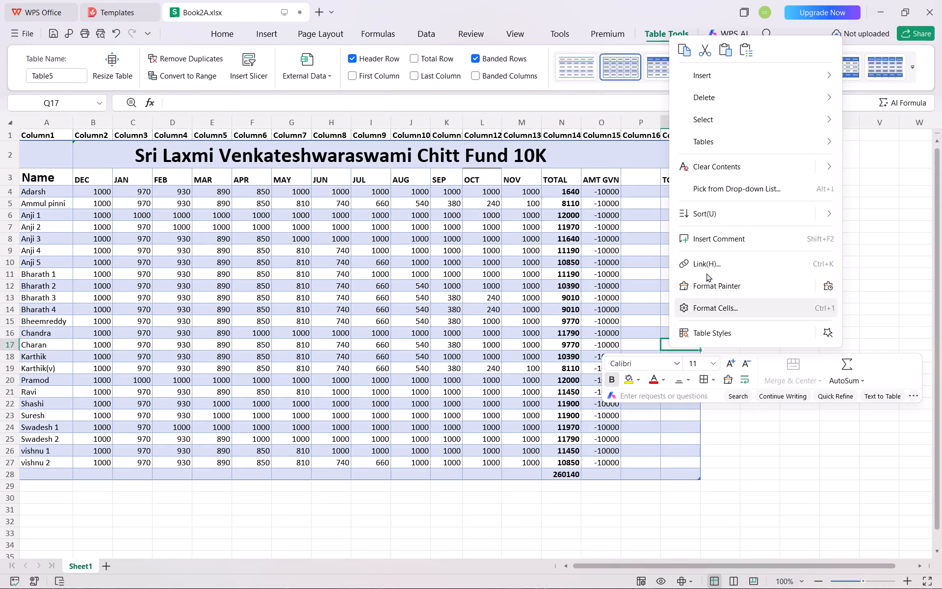
click(725, 47)
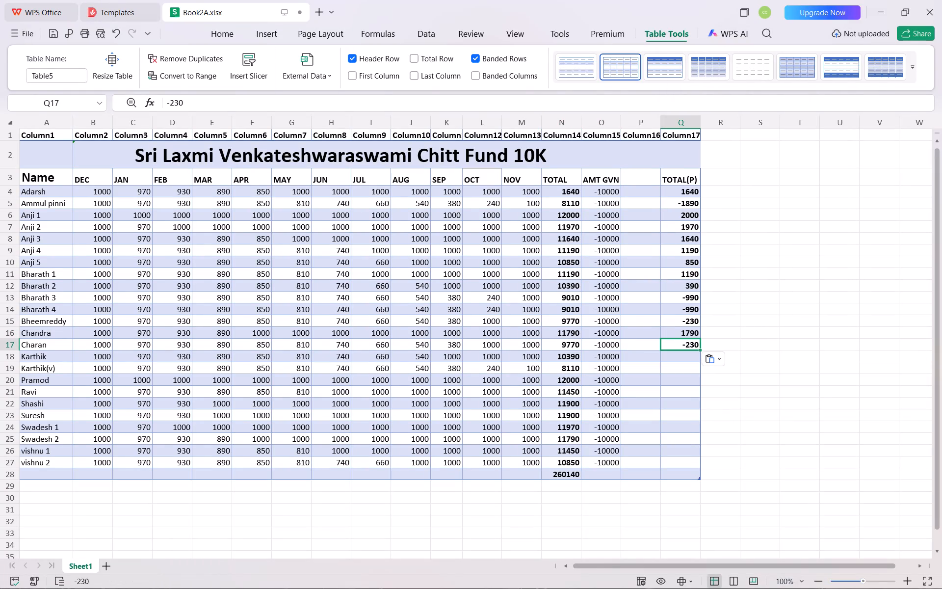
Copy the calculated sum of N18:O18 and paste it as the plain value 390 into TOTAL(P) cell Q18.
drag(555, 359, 614, 355)
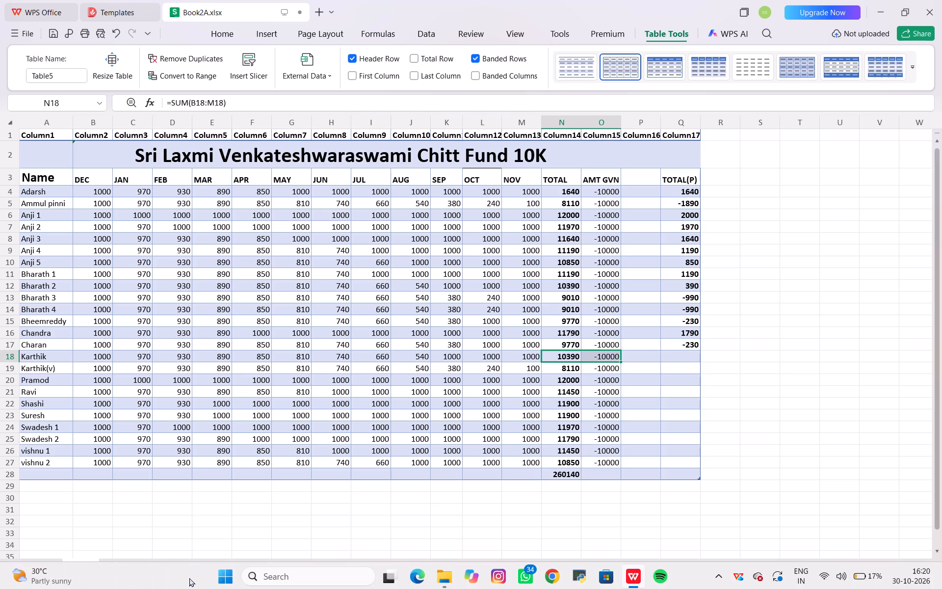
click(186, 579)
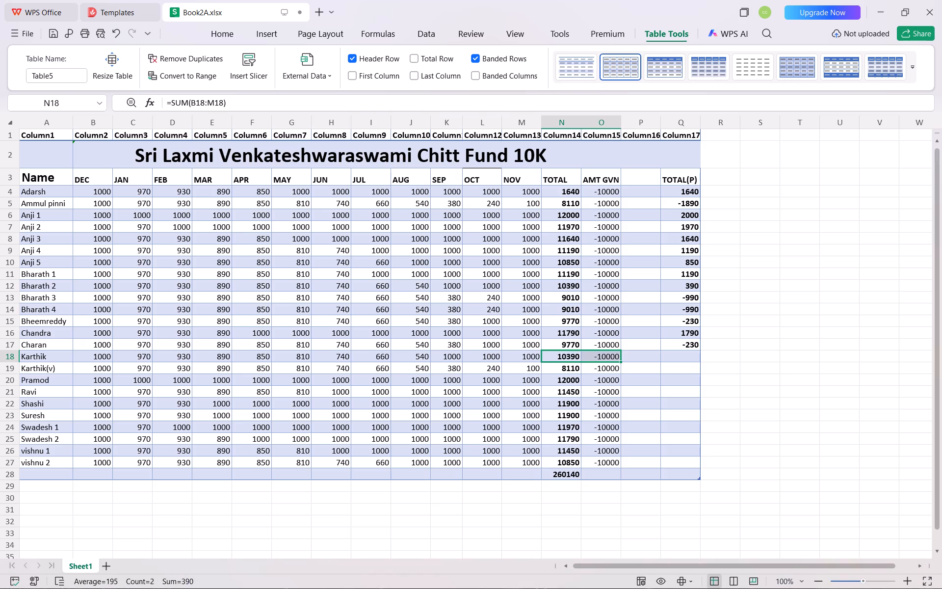
right_click(666, 360)
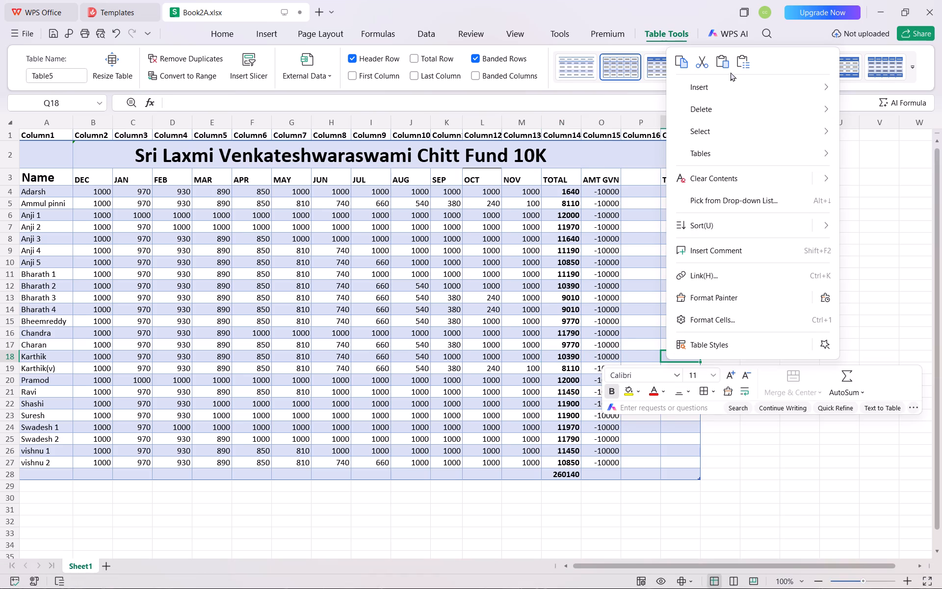
click(722, 63)
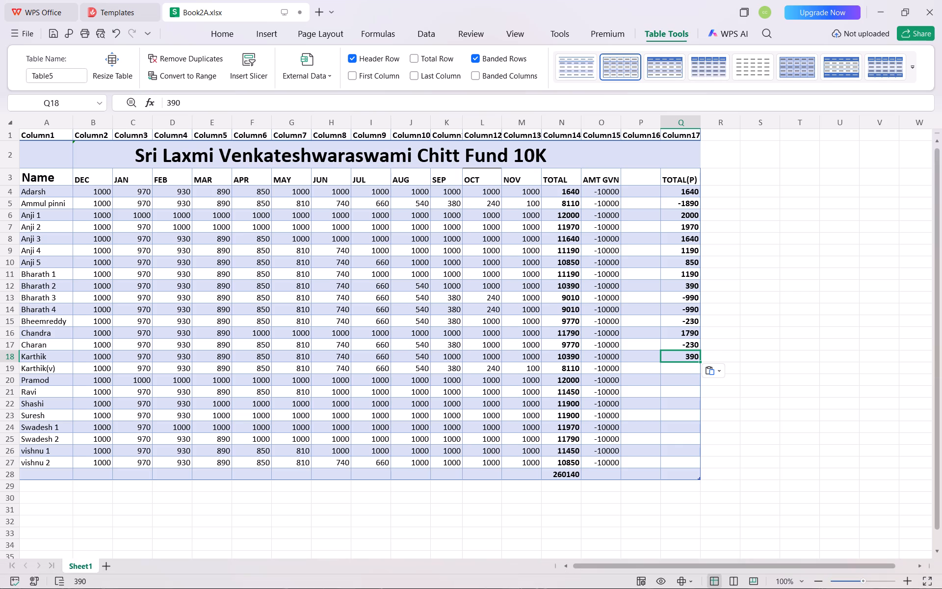
Copy the calculated sum of N19:O19 and paste it as the plain value -1890 into TOTAL(P) cell Q19.
drag(561, 369, 616, 369)
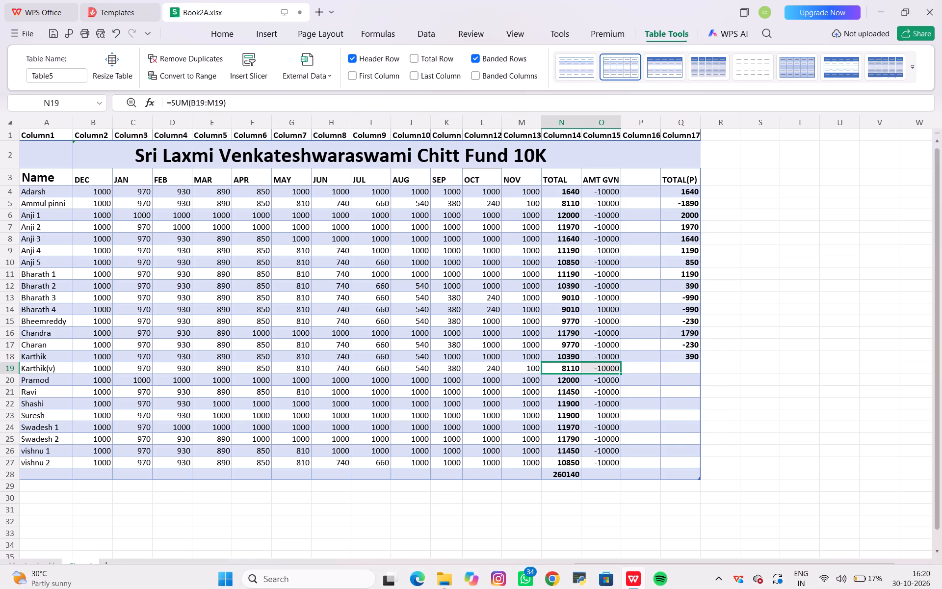
click(189, 577)
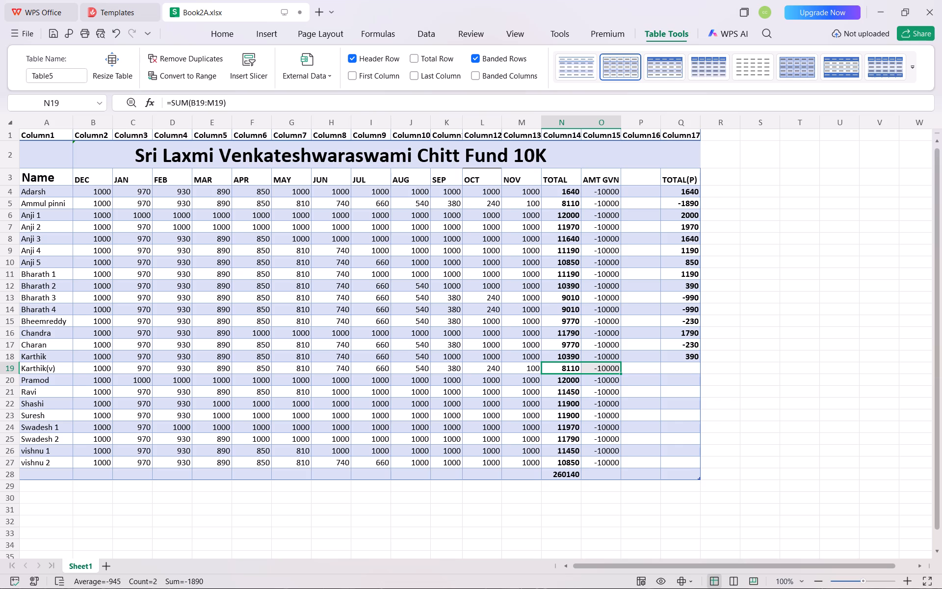
right_click(671, 370)
click(734, 72)
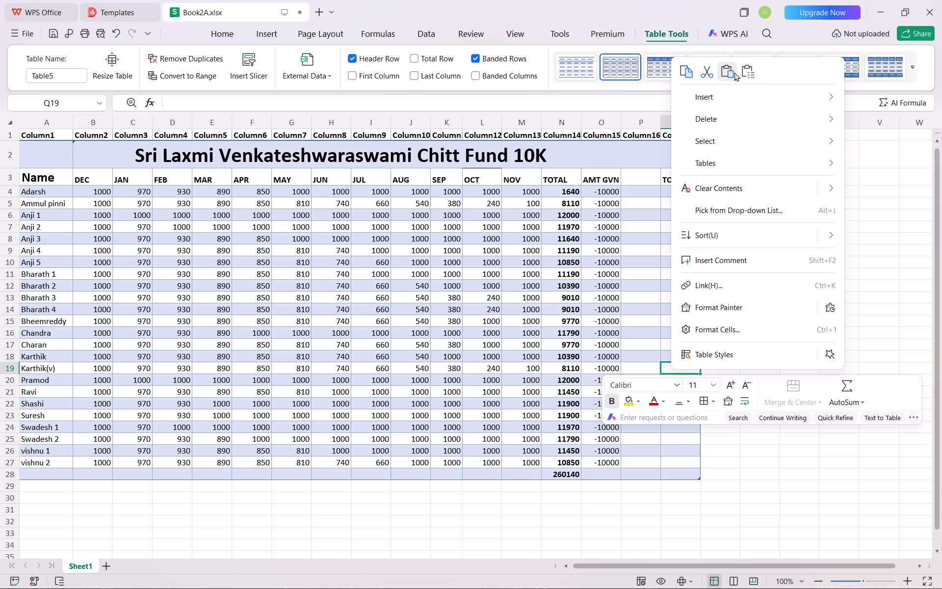
Copy the calculated sum of N20:O20 and paste it as the plain value 2000 into TOTAL(P) cell Q20.
drag(557, 383, 609, 377)
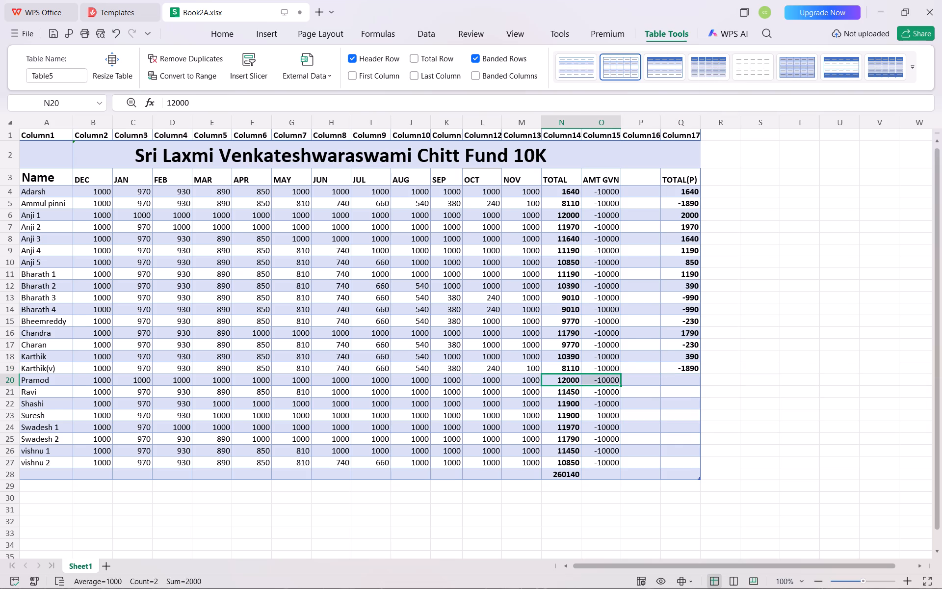
click(196, 584)
right_click(677, 380)
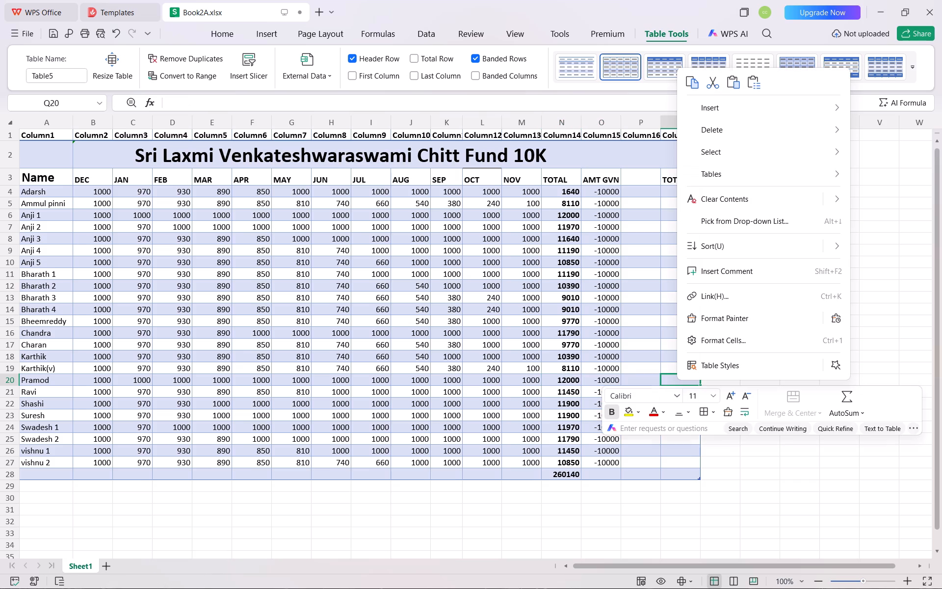
click(735, 82)
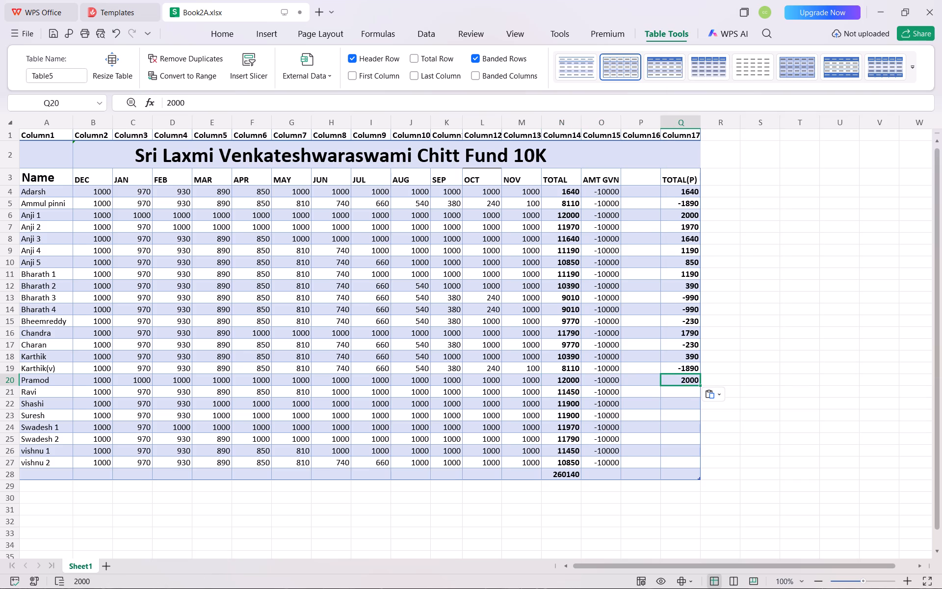
Copy the calculated sum of N21:O21 and paste it as the plain value 1450 into TOTAL(P) cell Q21.
drag(557, 393, 610, 390)
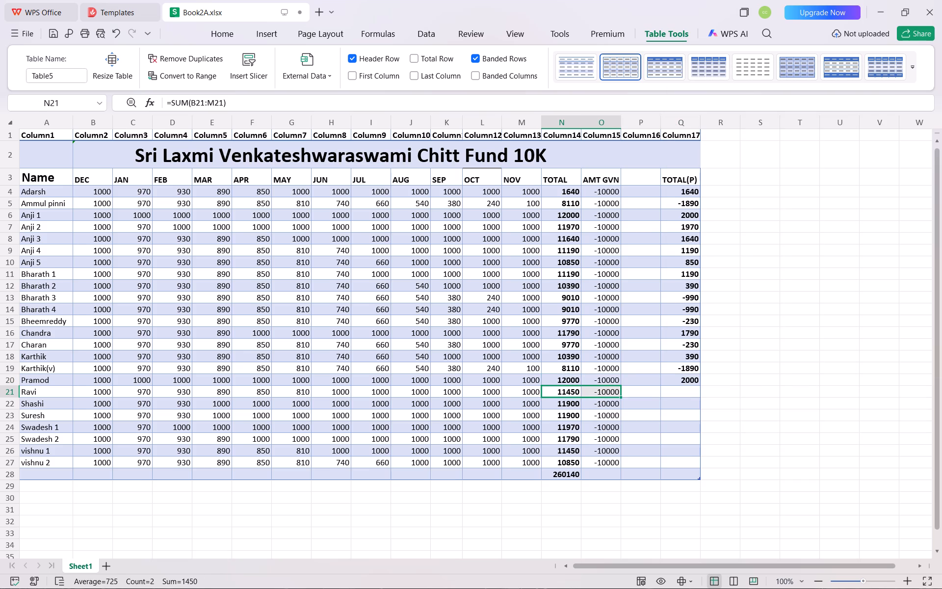
click(189, 579)
right_click(688, 393)
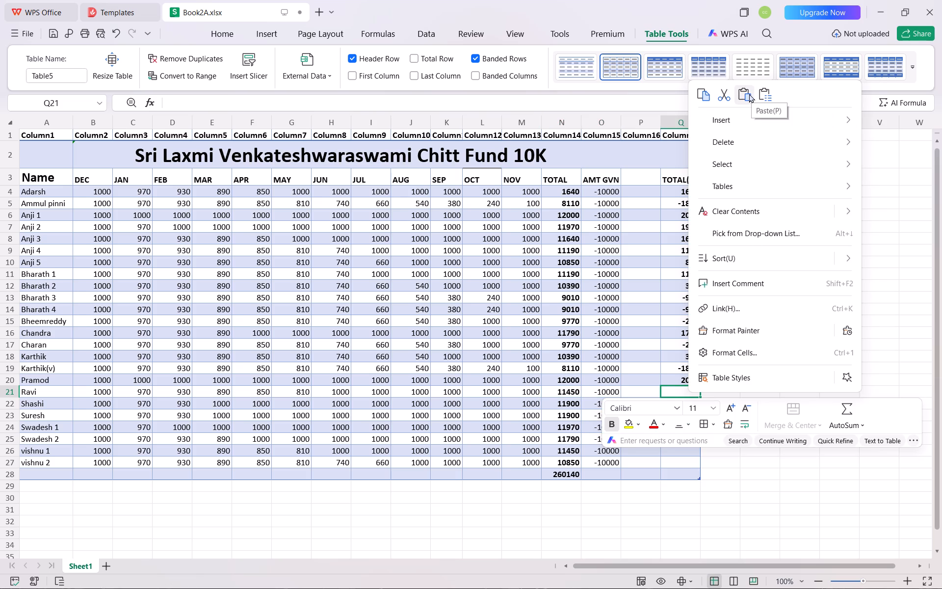
click(749, 94)
Copy the calculated sum of N22:O22 and paste it as the plain value 1900 into TOTAL(P) cell Q22.
drag(557, 405, 579, 403)
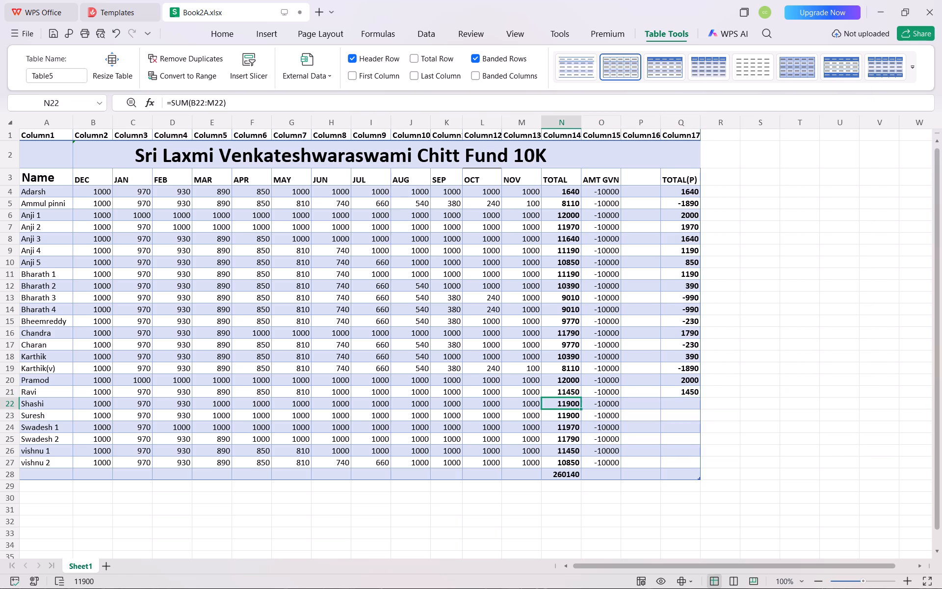
drag(579, 403, 619, 404)
click(185, 585)
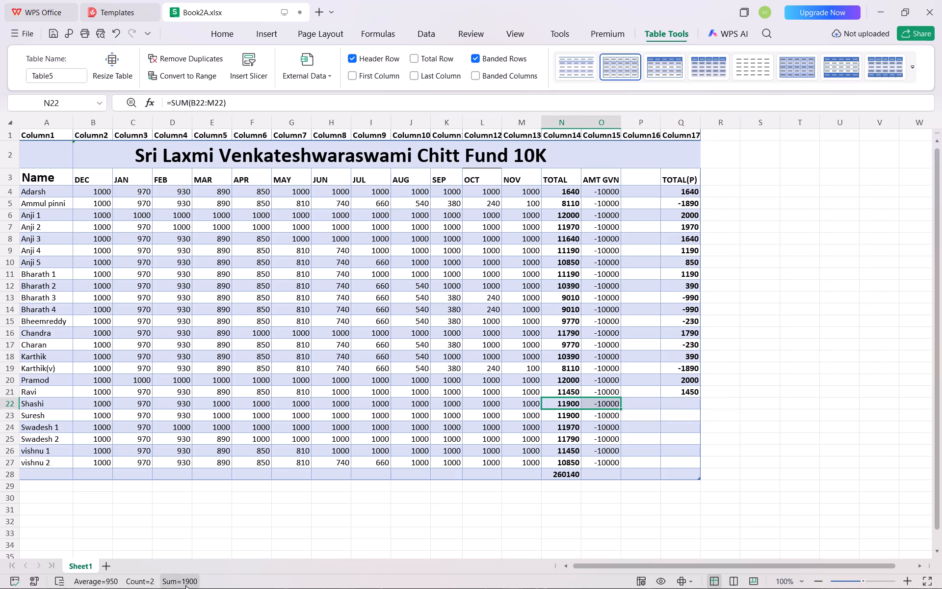
right_click(686, 404)
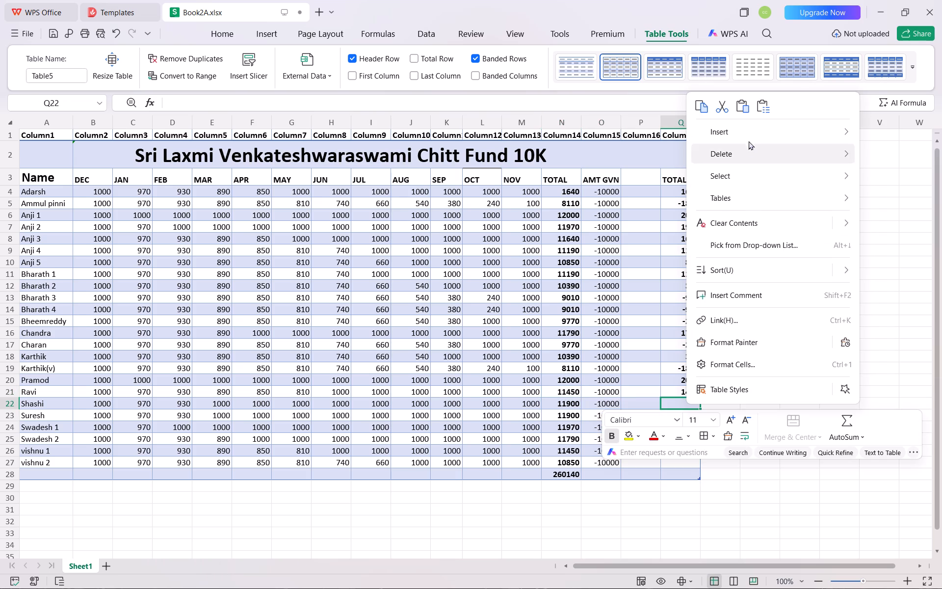
click(742, 111)
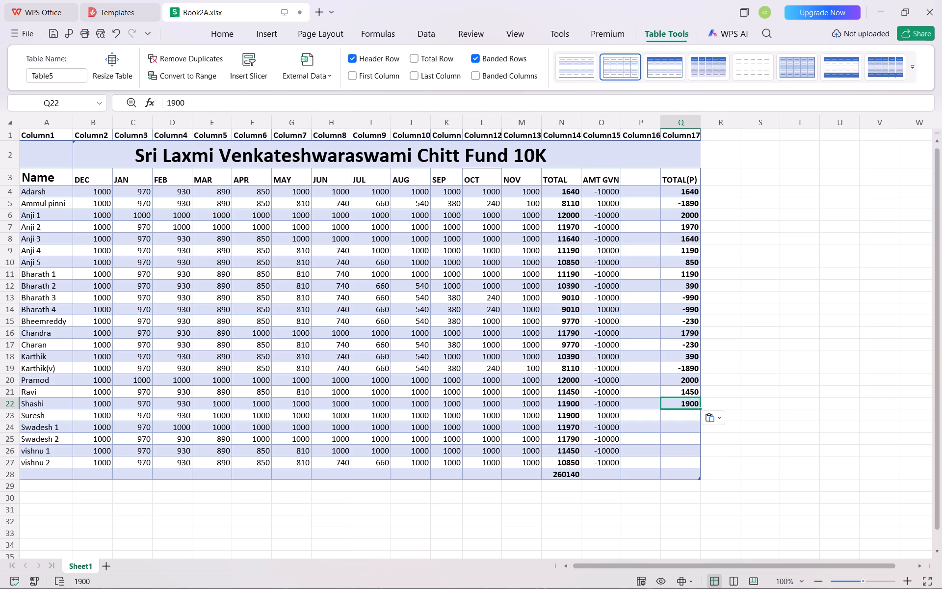
Copy the calculated sum of N23:P23 and paste it as the plain value 1900 into TOTAL(P) cell Q23.
drag(556, 416, 625, 412)
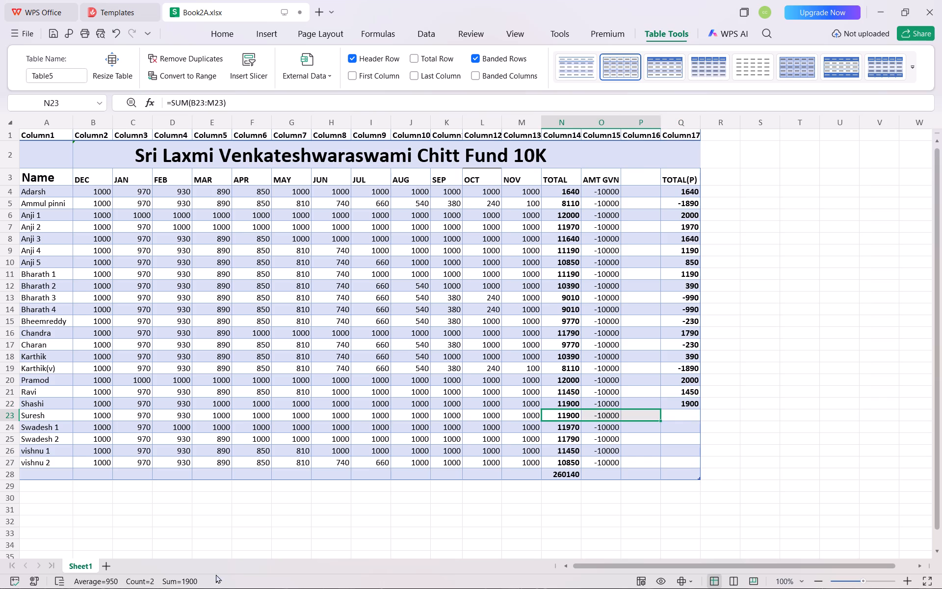
click(183, 582)
click(688, 418)
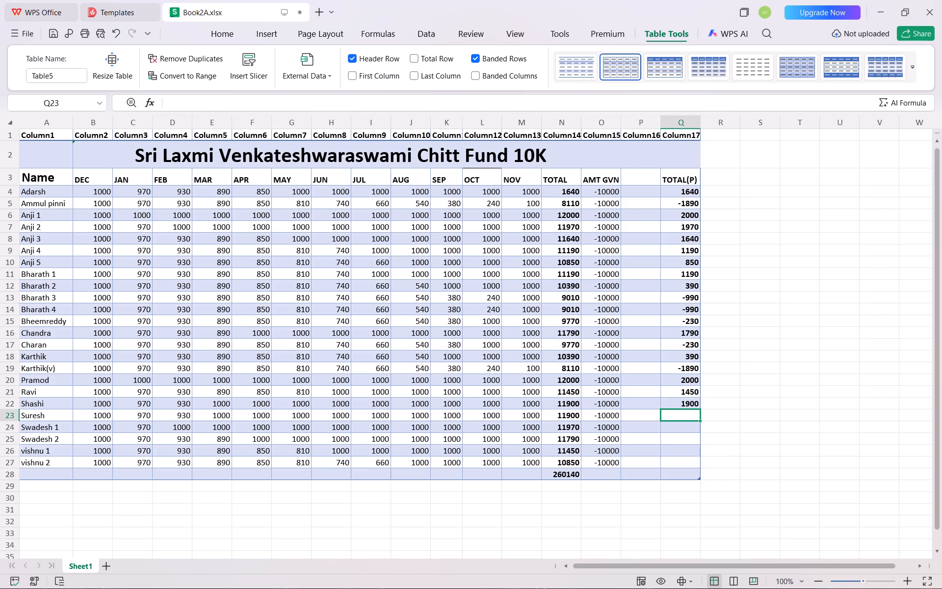
right_click(684, 413)
click(740, 118)
Copy the calculated sum of N24:O24 and paste it as the plain value 1970 into TOTAL(P) cell Q24.
drag(557, 426, 597, 427)
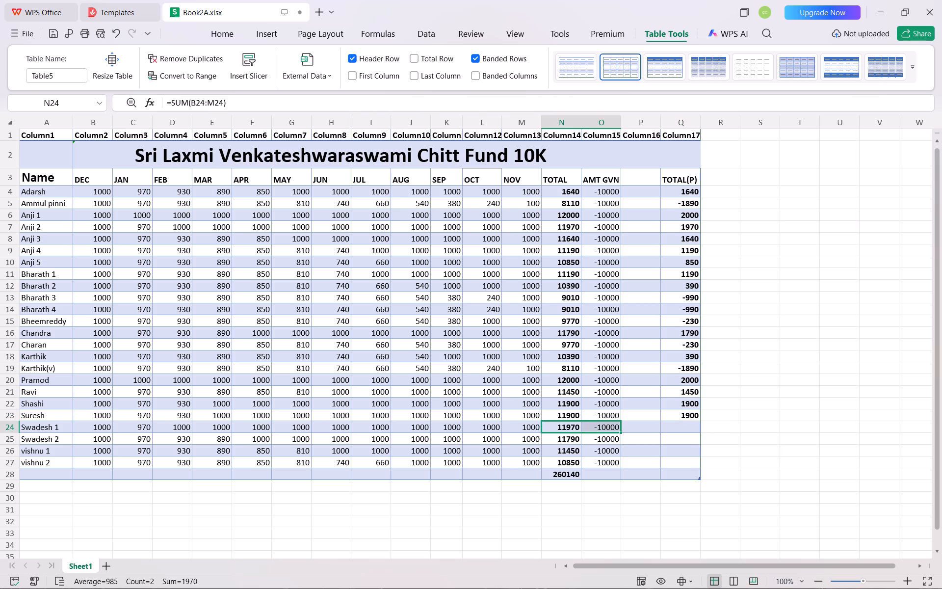
click(192, 581)
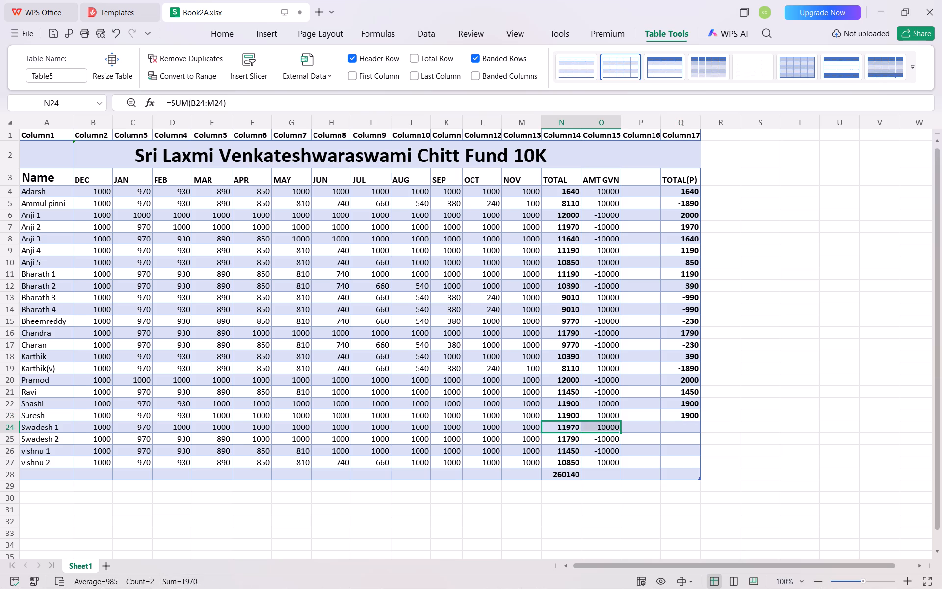
right_click(684, 429)
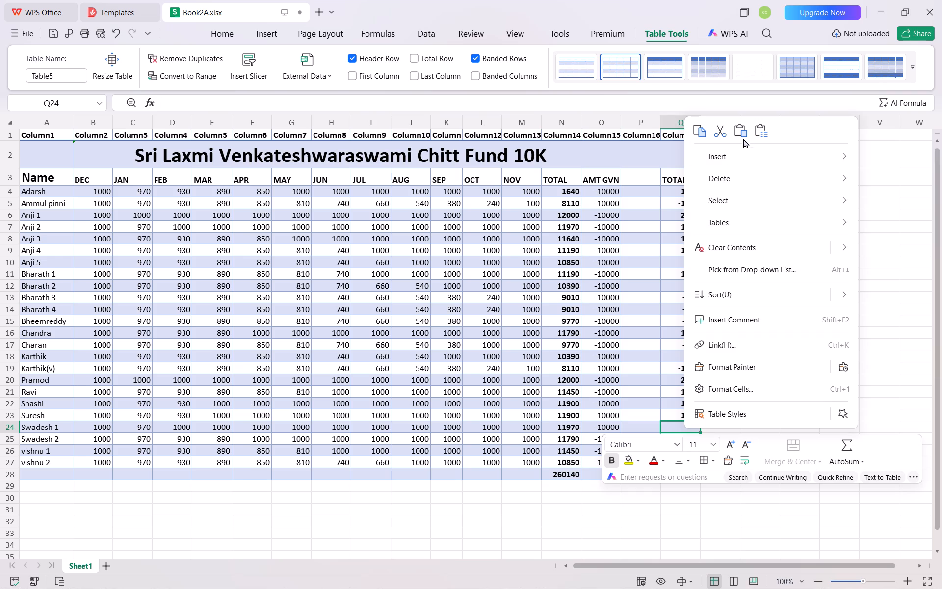
click(739, 124)
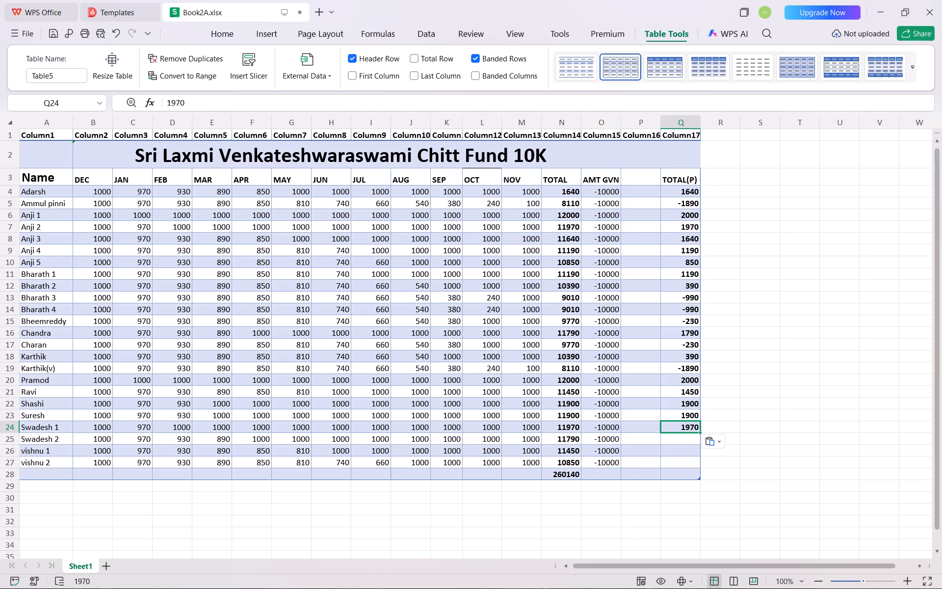
Copy the calculated sum of N25:O25 and paste it as the plain value 1790 into TOTAL(P) cell Q25.
drag(556, 441, 602, 438)
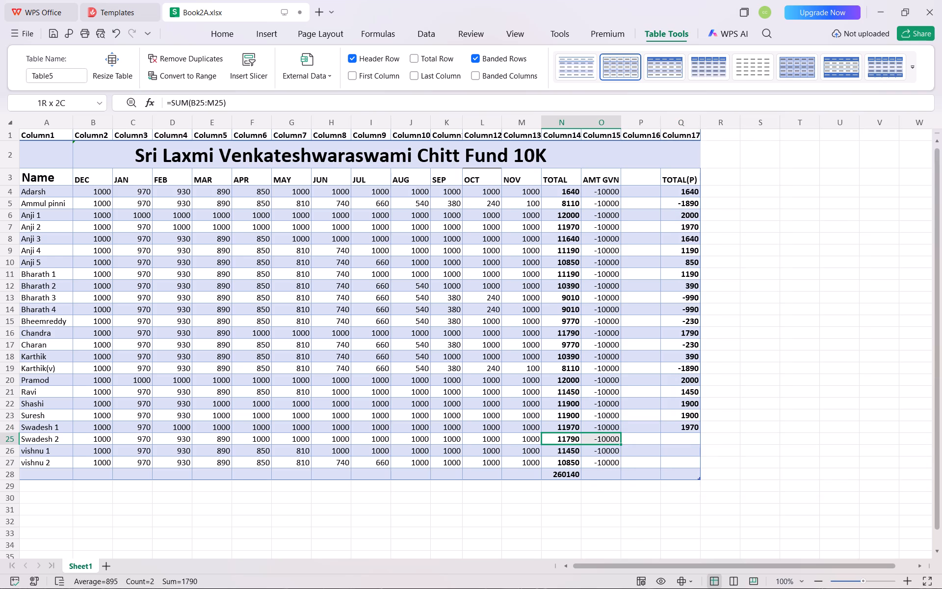
drag(602, 438, 603, 438)
click(189, 581)
right_click(687, 439)
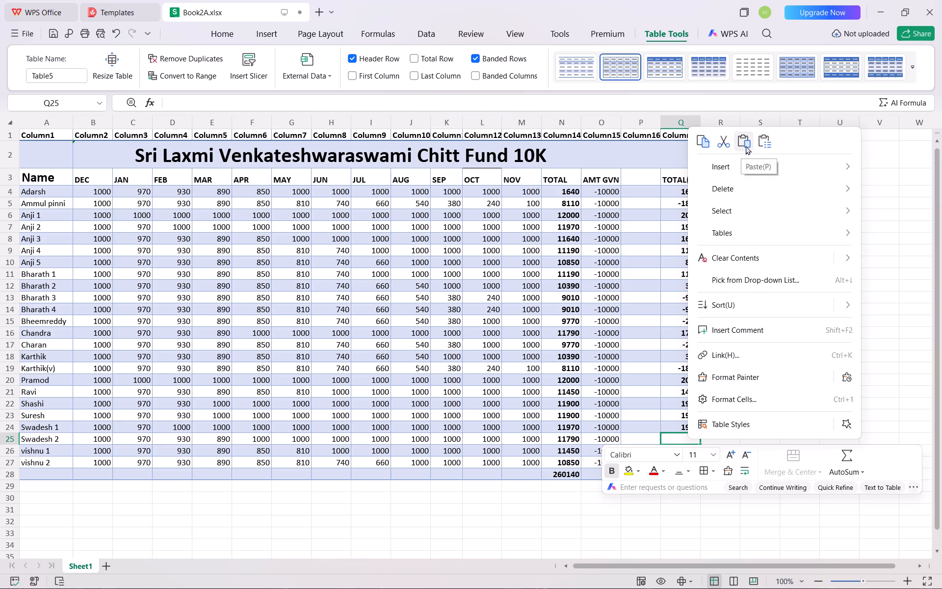
click(746, 146)
Copy the calculated sum of N26:O26 and paste it as the plain value 1450 into TOTAL(P) cell Q26.
drag(558, 447, 571, 449)
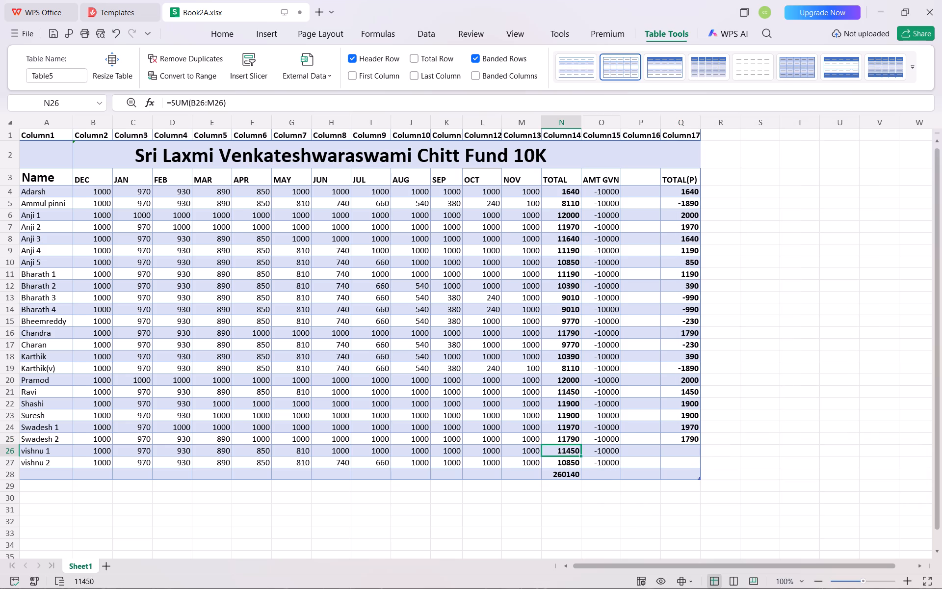
drag(571, 449, 614, 447)
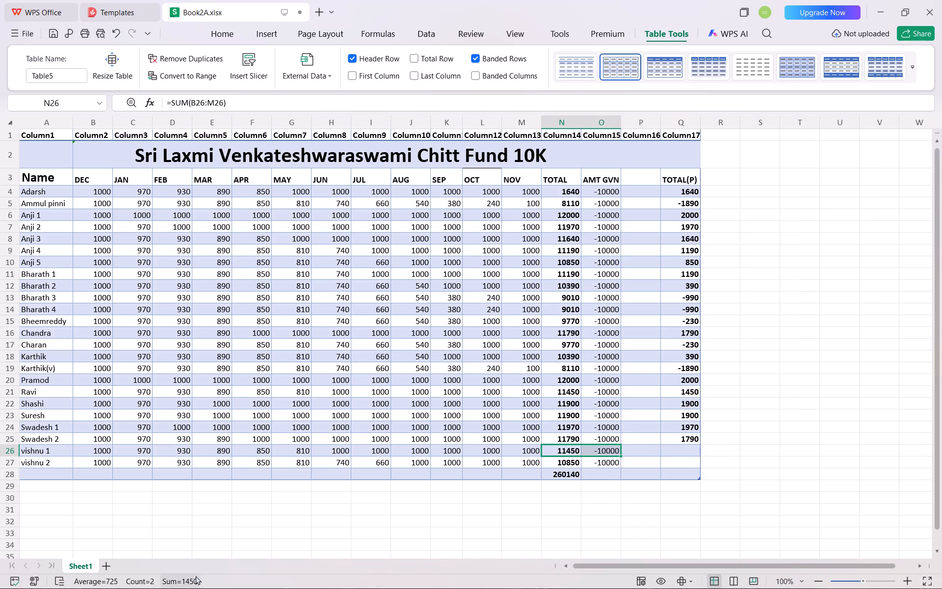
click(196, 576)
right_click(670, 452)
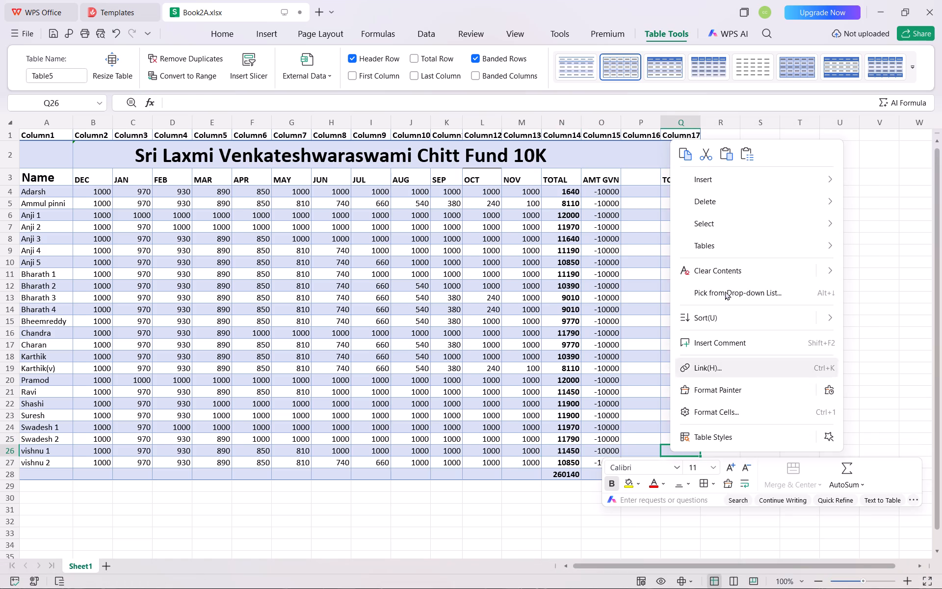
click(719, 158)
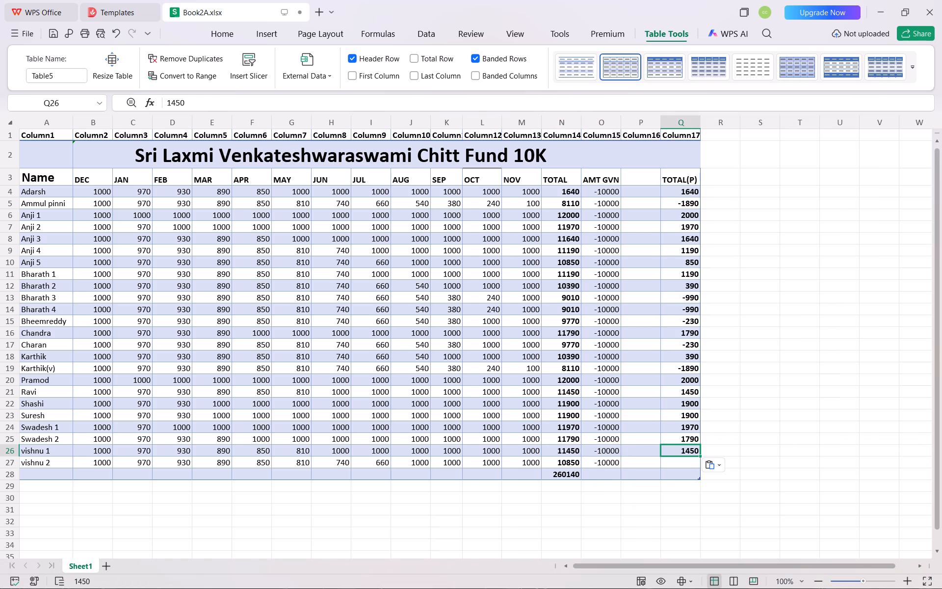
Copy the calculated sum of N27:O27 and paste it as the plain value 850 into TOTAL(P) cell Q27.
drag(556, 464, 616, 462)
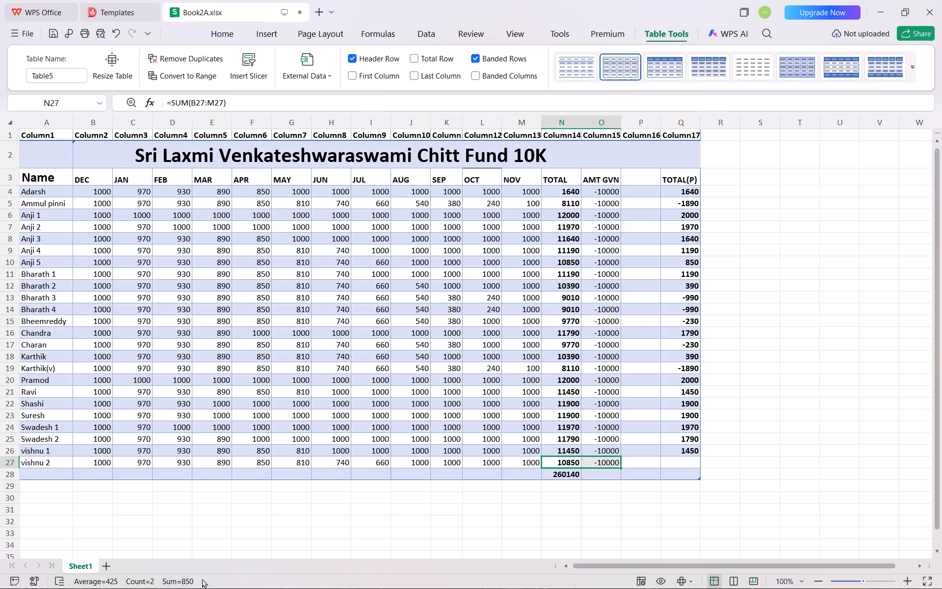
click(172, 585)
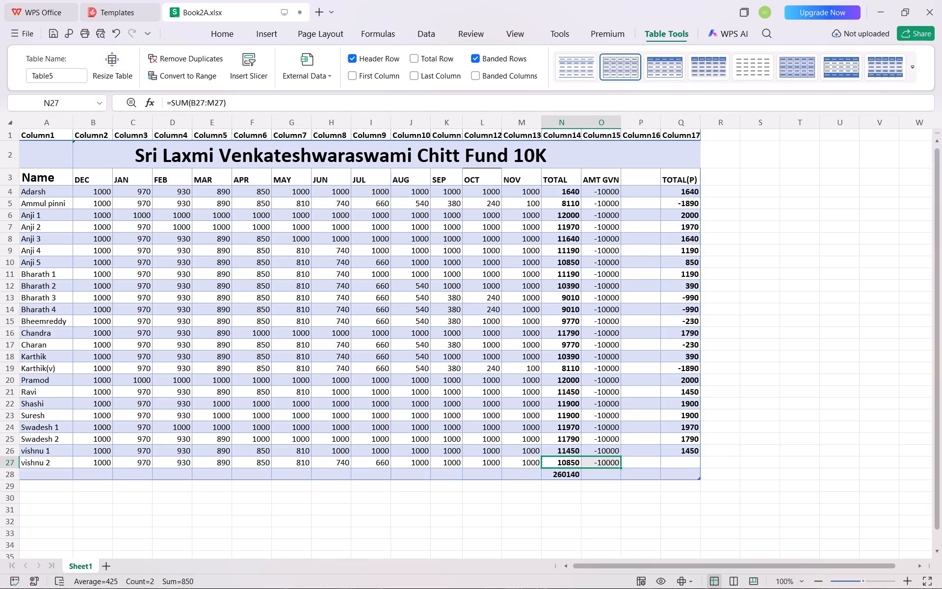
right_click(672, 464)
click(721, 170)
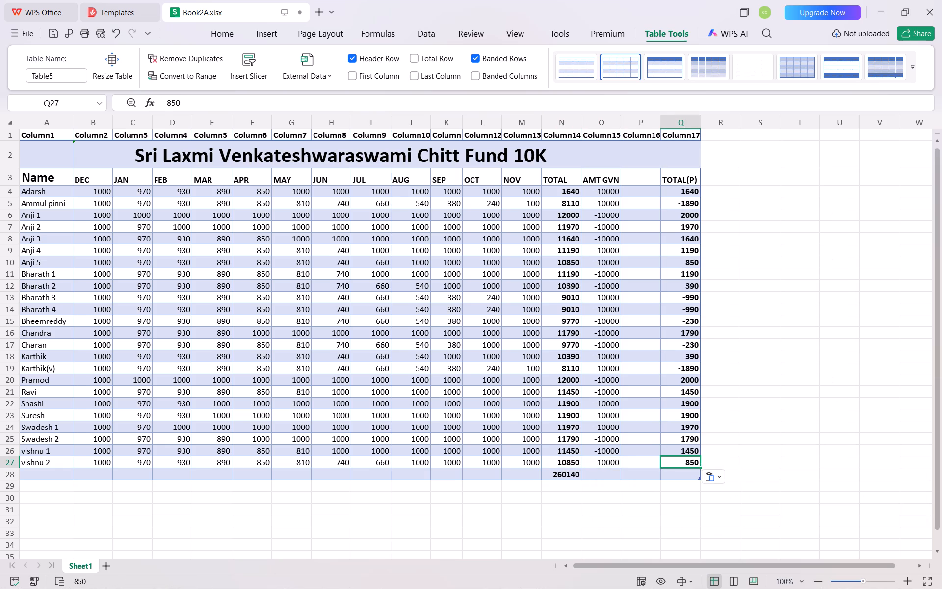
click(799, 393)
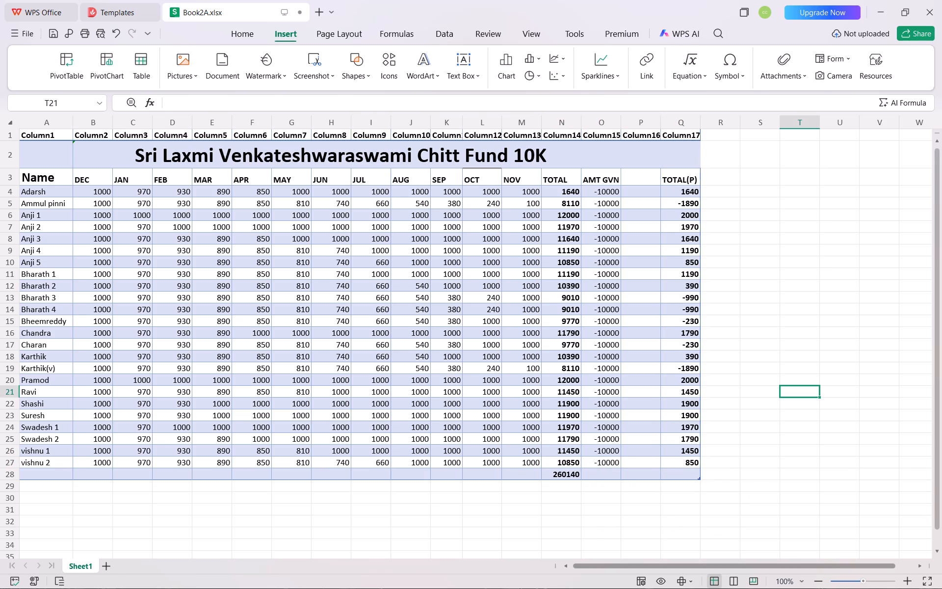
Copy the calculated sum of the TOTAL(P) values Q4:Q27 and paste it as the plain value 20140 into cell Q28.
drag(678, 189, 689, 468)
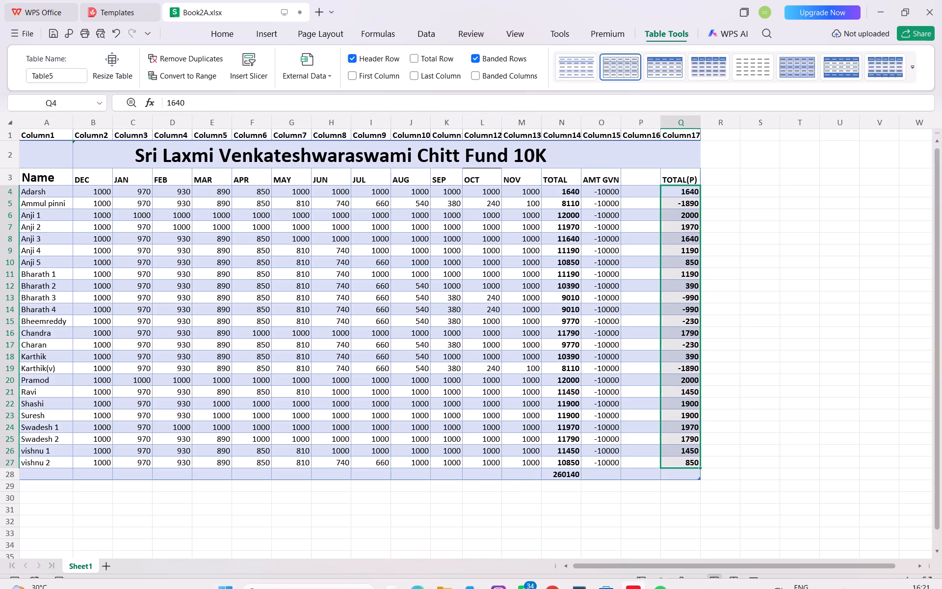
click(224, 581)
right_click(670, 478)
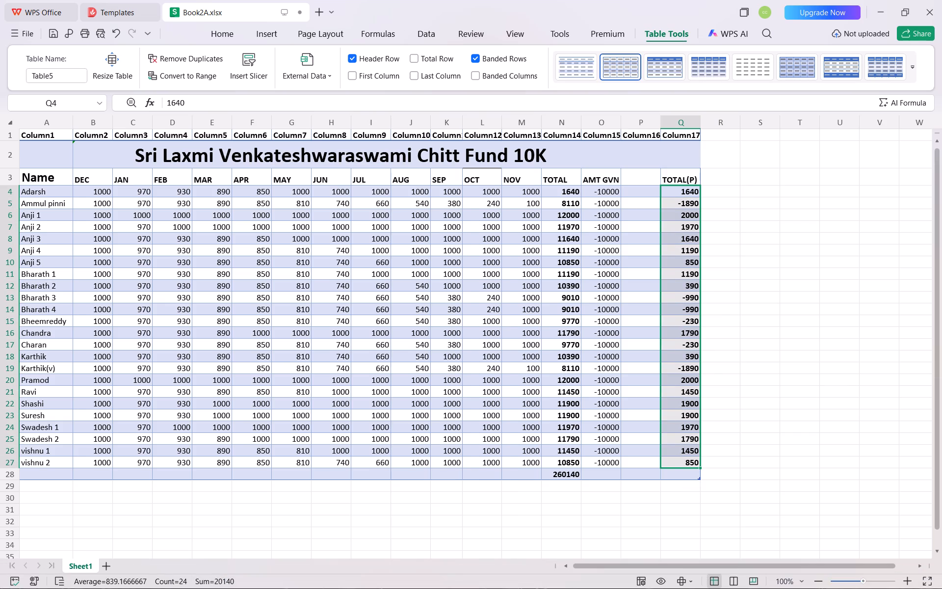
click(723, 170)
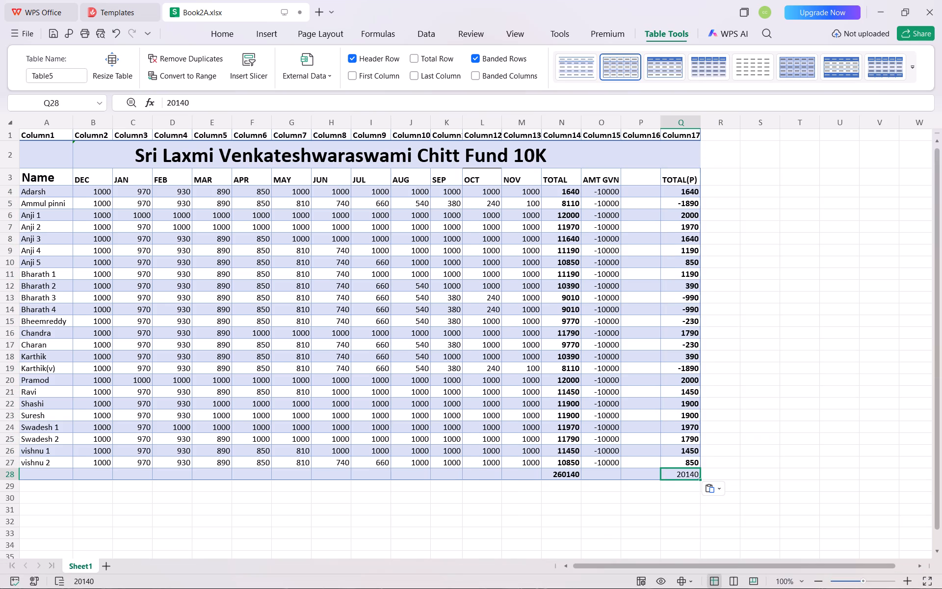
click(823, 395)
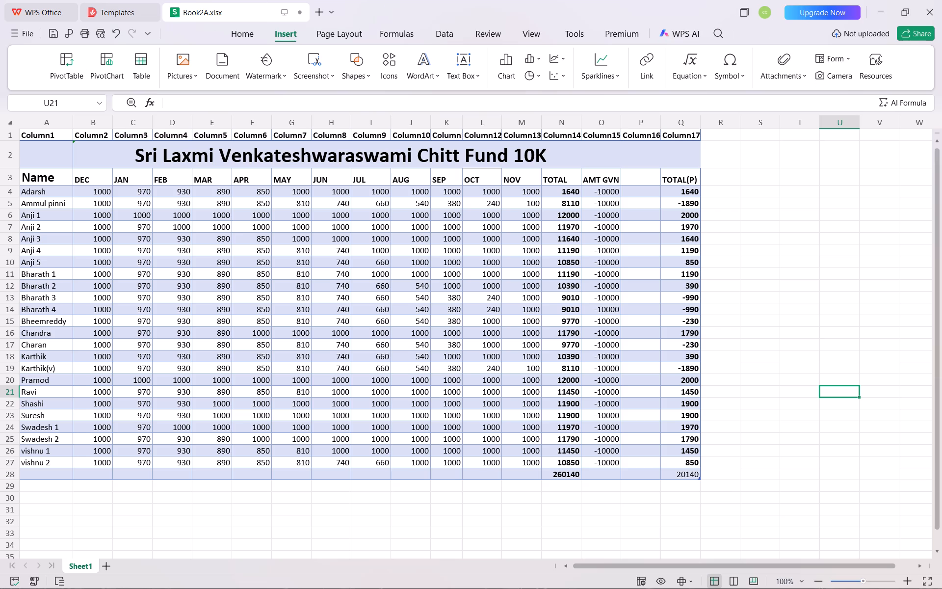
Make the TOTAL(P) column total in cell Q28 bold.
click(671, 478)
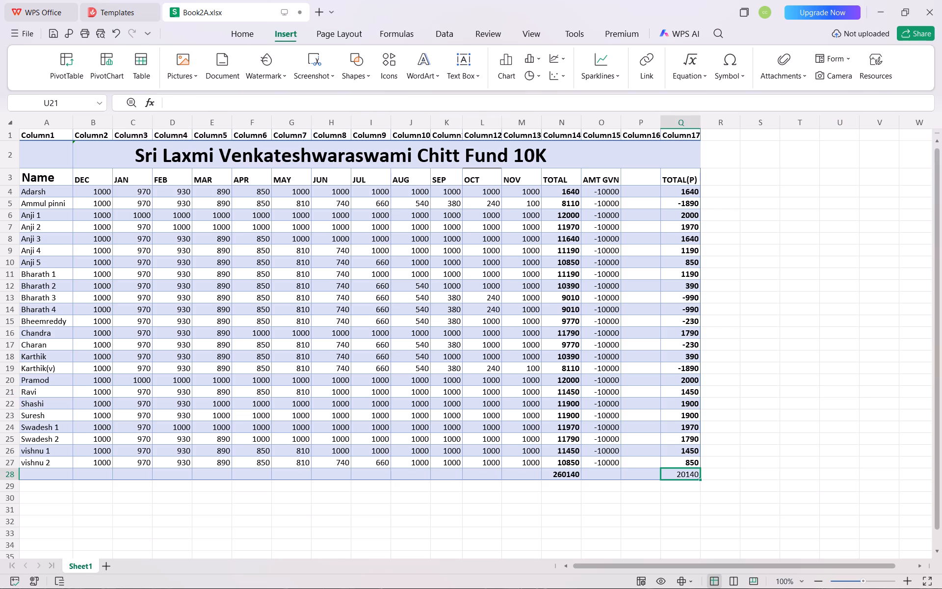
right_click(671, 478)
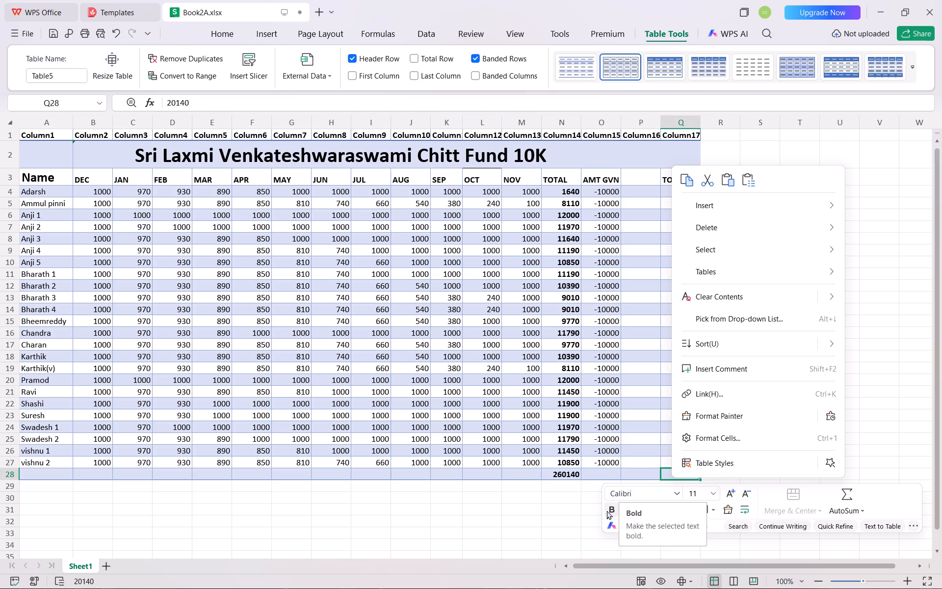
click(607, 510)
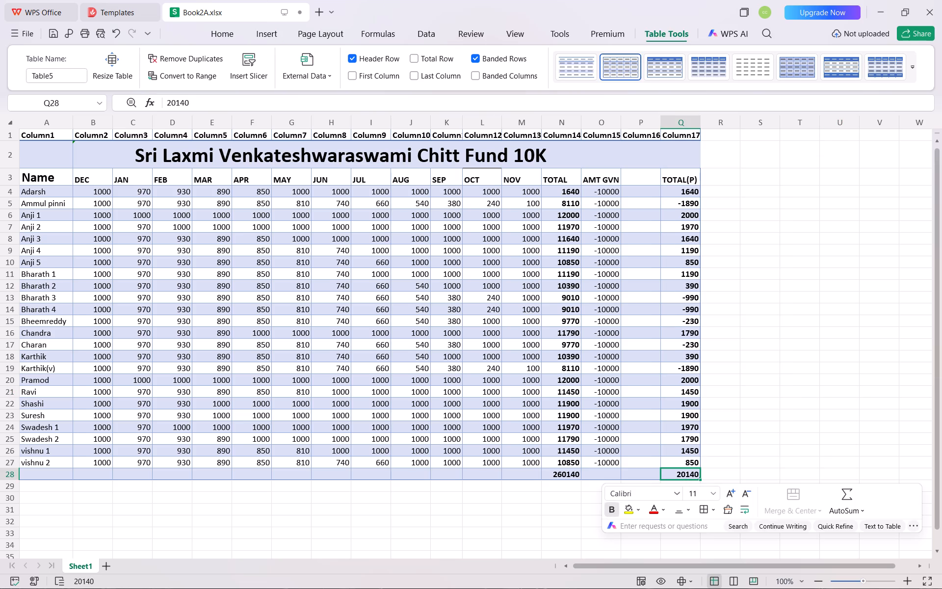
click(756, 340)
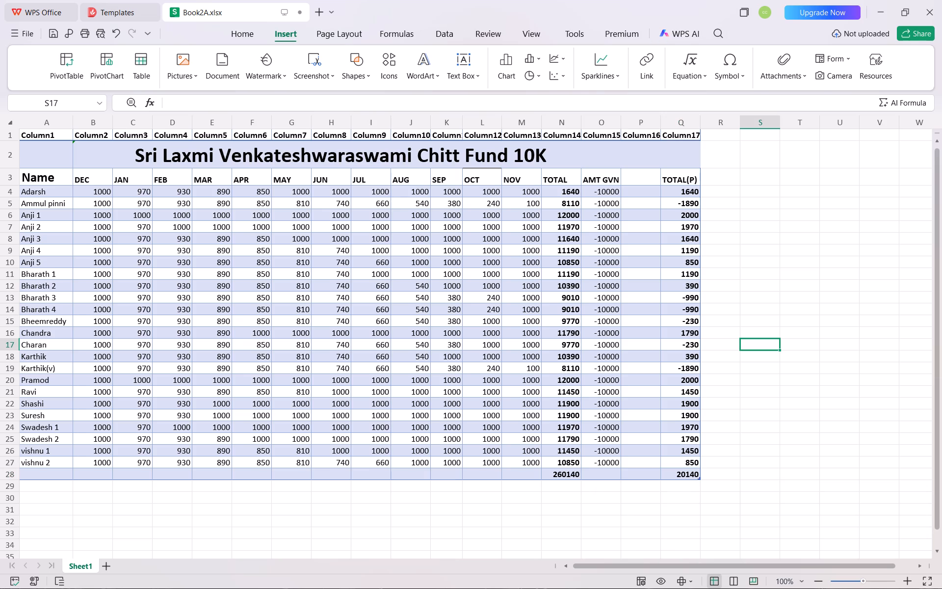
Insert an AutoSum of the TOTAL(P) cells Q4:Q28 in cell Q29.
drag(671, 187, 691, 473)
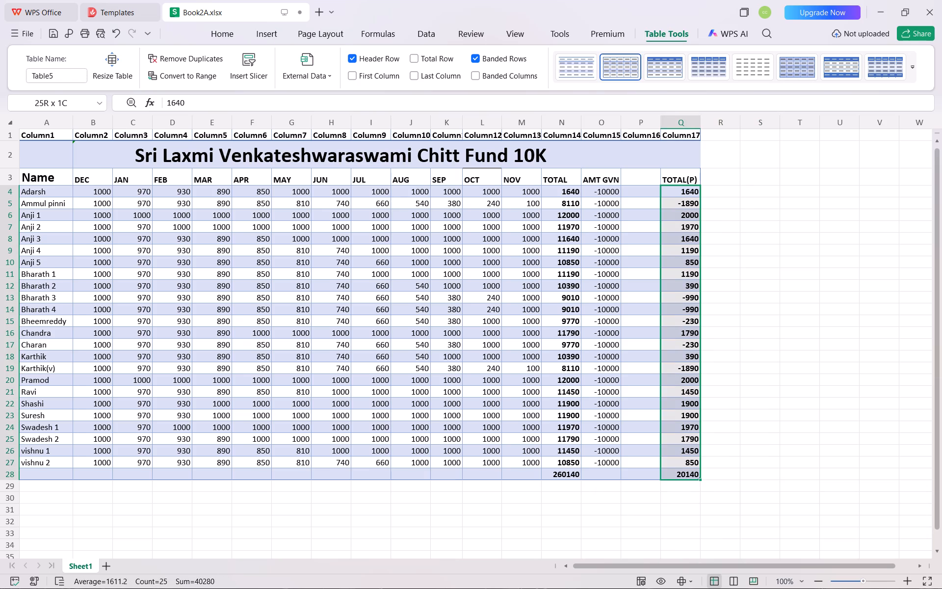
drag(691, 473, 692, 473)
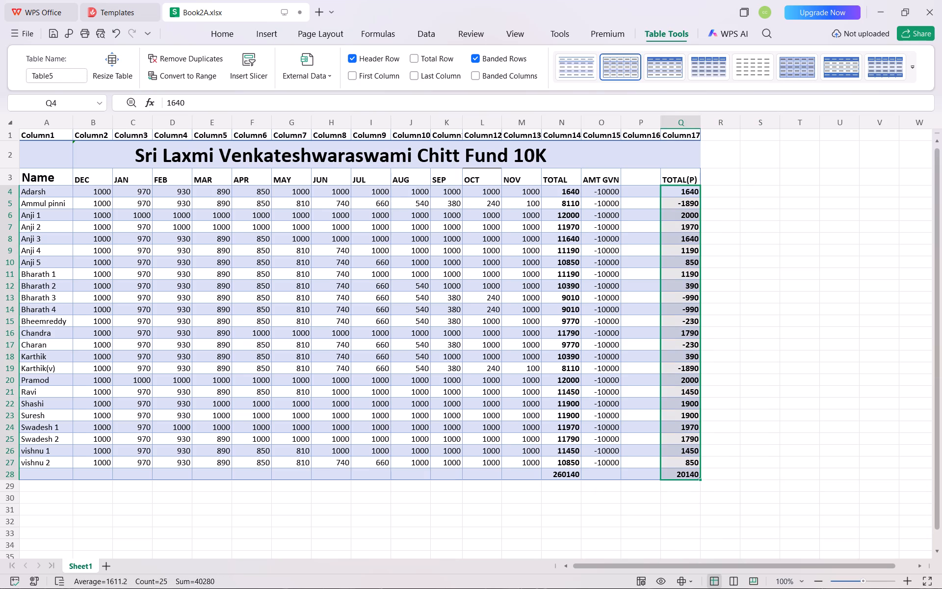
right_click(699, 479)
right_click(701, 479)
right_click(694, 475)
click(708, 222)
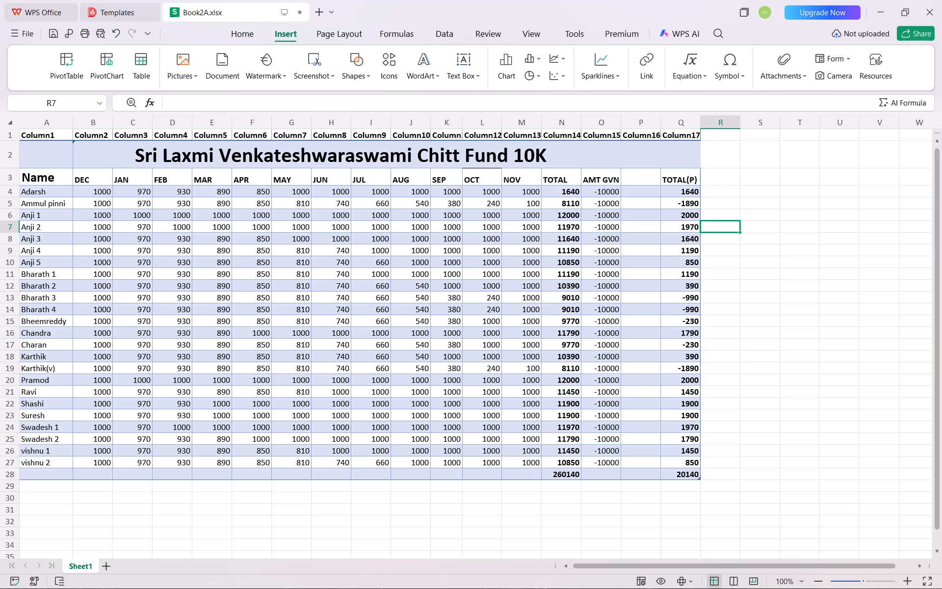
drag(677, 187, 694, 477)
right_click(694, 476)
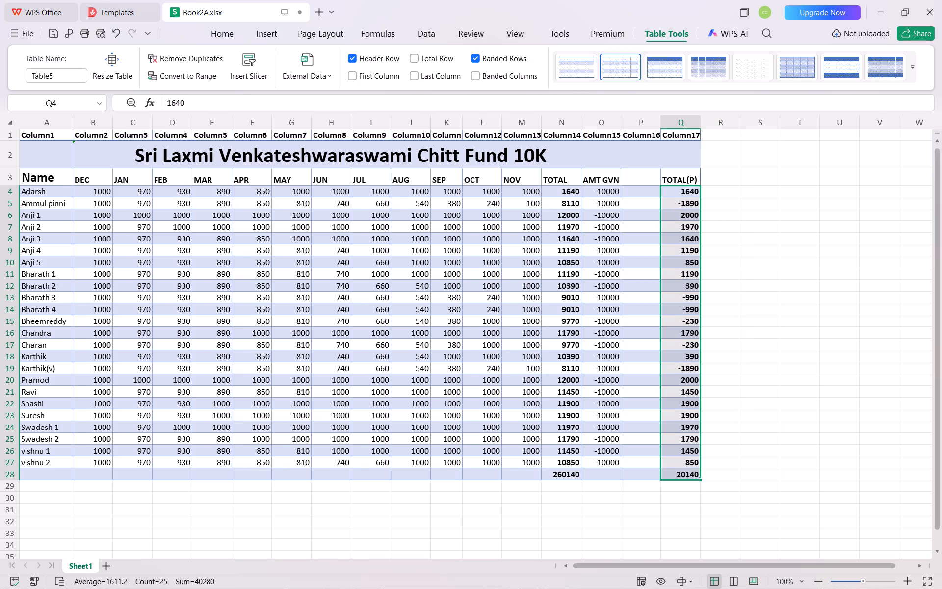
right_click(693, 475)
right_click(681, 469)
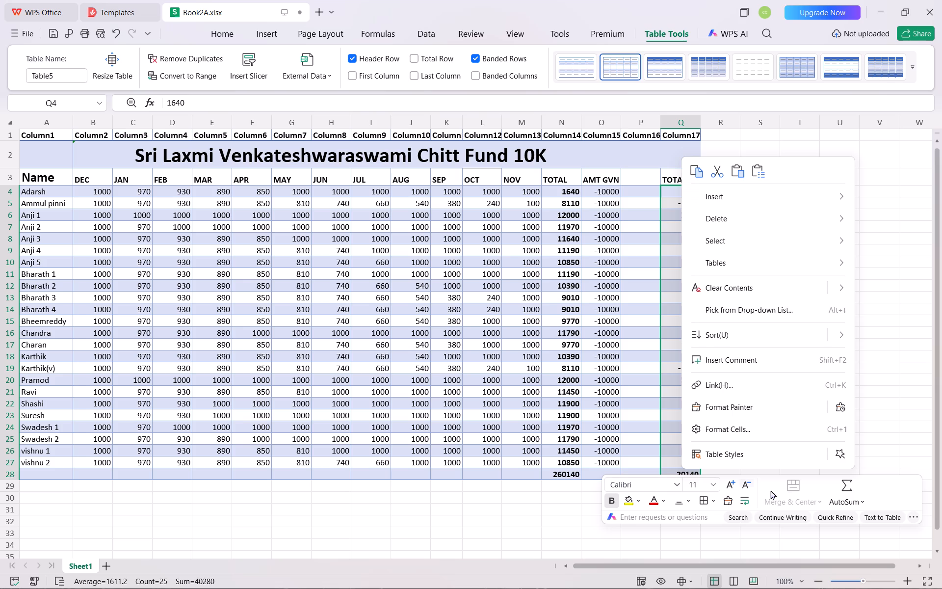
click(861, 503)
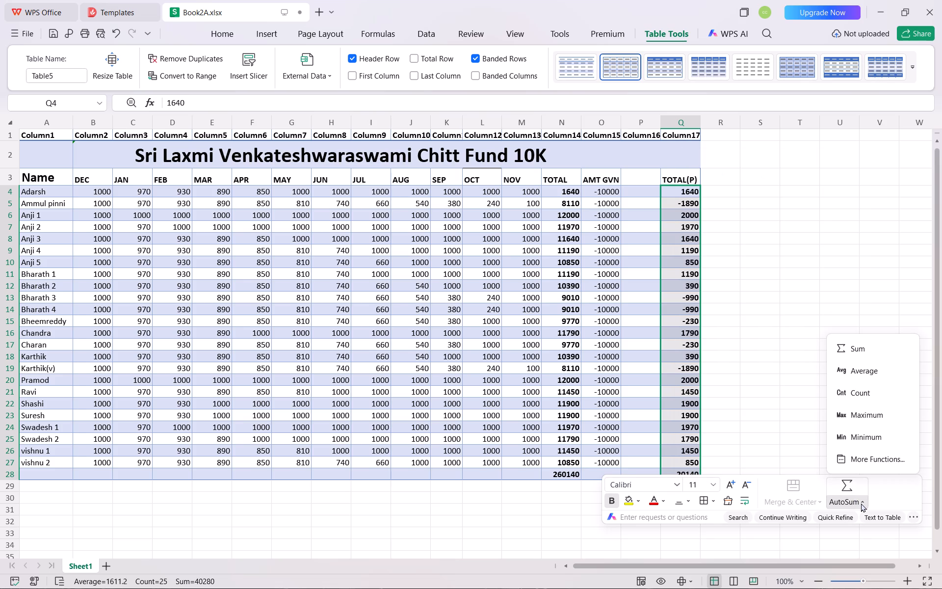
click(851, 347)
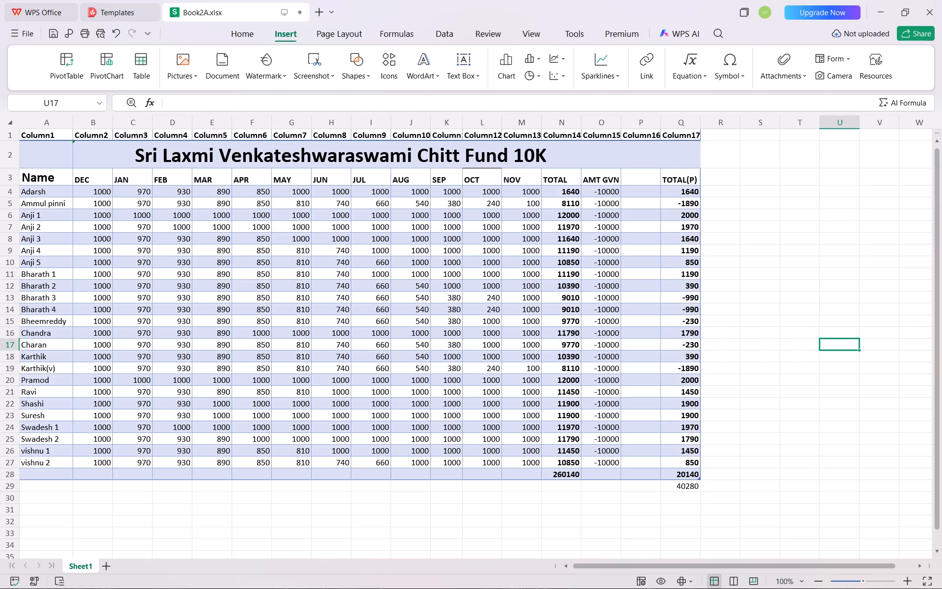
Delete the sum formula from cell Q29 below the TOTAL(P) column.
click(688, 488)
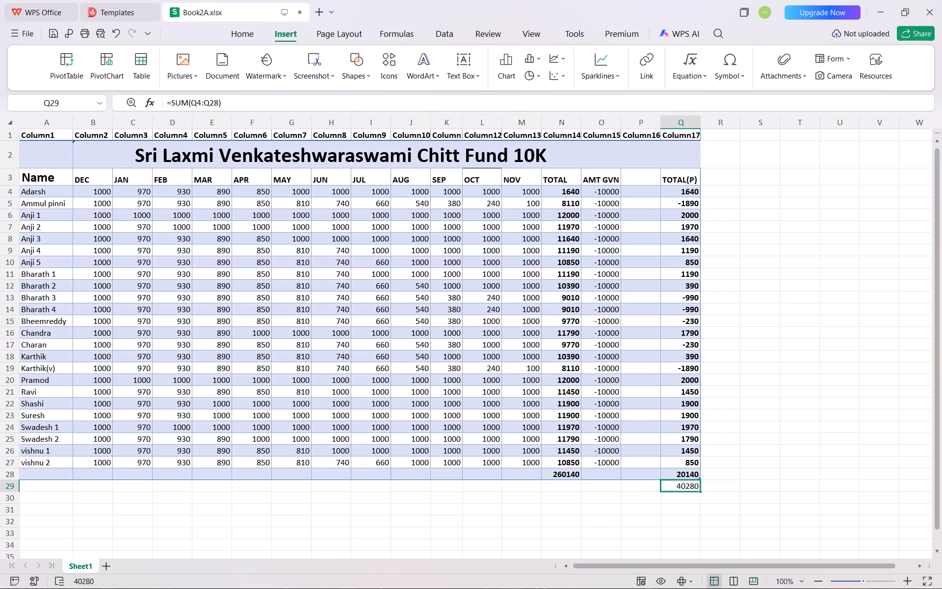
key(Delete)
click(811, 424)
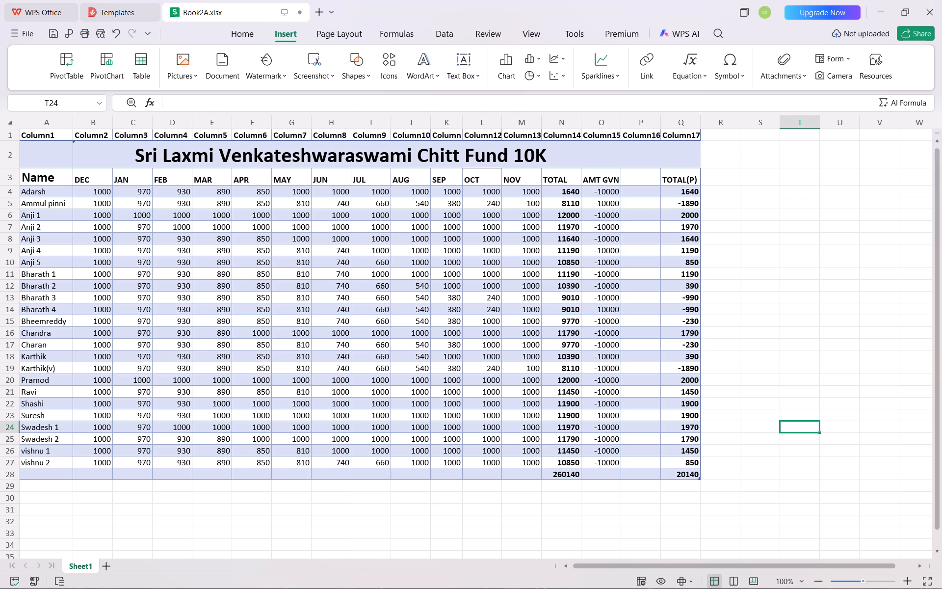
Check the sum of the TOTAL(P) values in Q4:Q27 against the column total.
drag(675, 192, 684, 193)
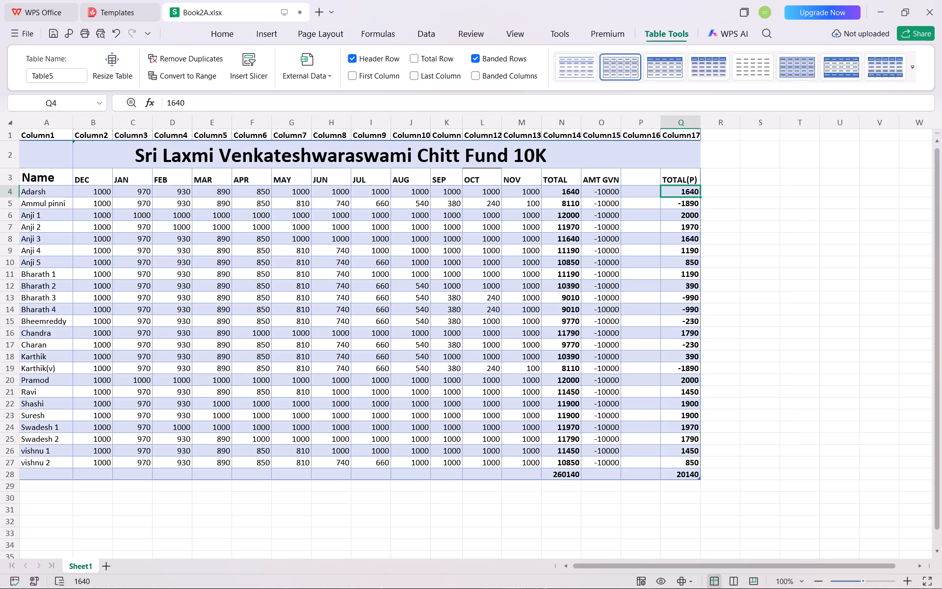
drag(684, 193, 695, 466)
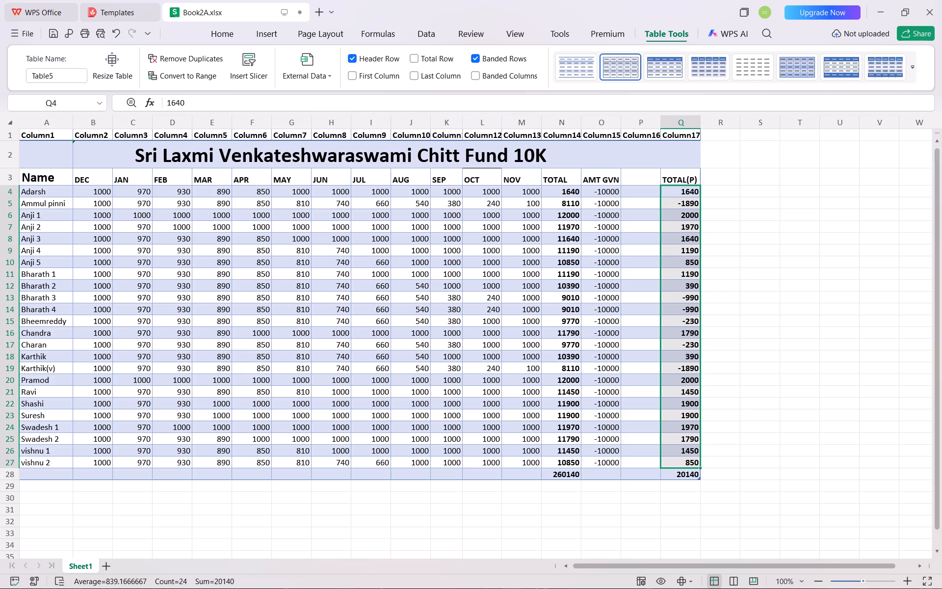
click(741, 400)
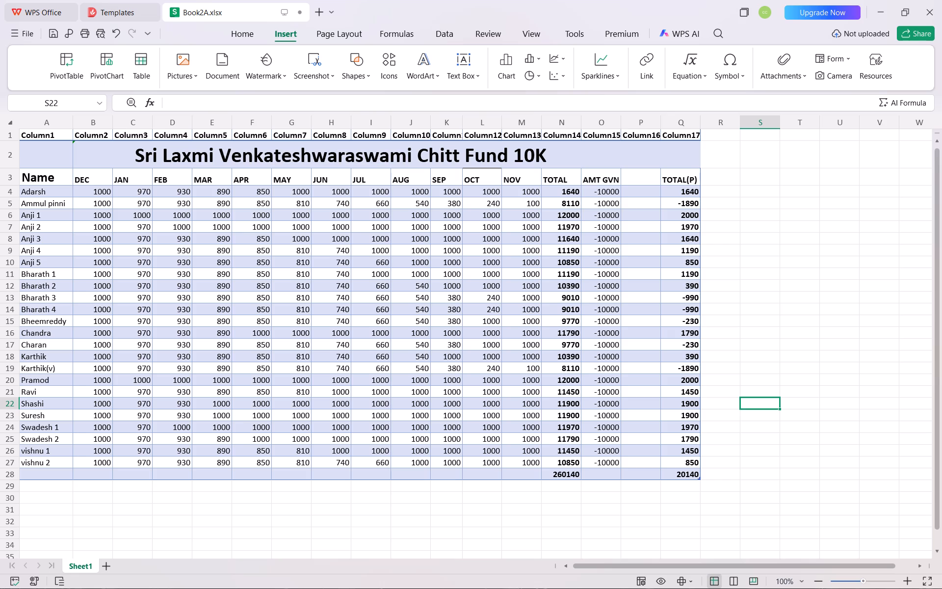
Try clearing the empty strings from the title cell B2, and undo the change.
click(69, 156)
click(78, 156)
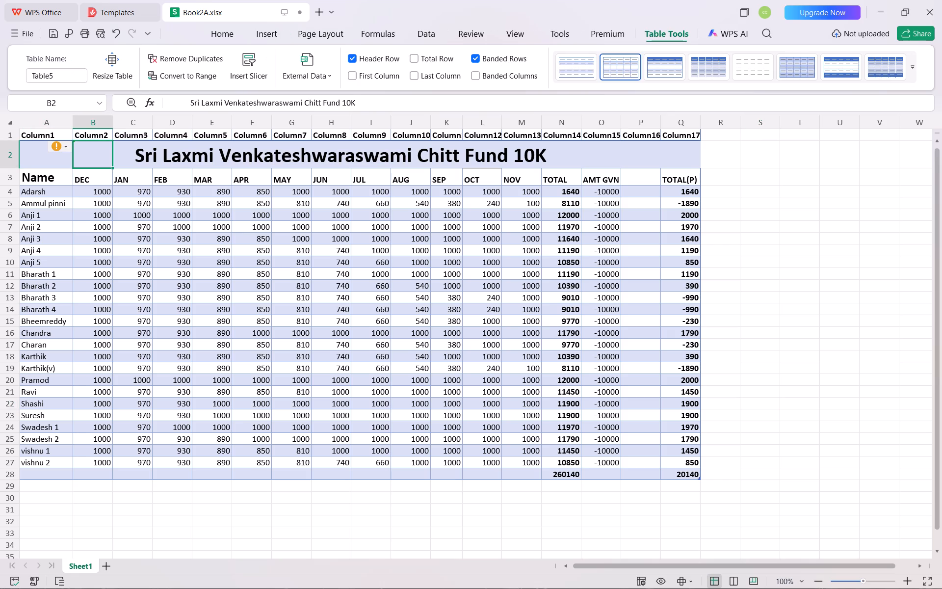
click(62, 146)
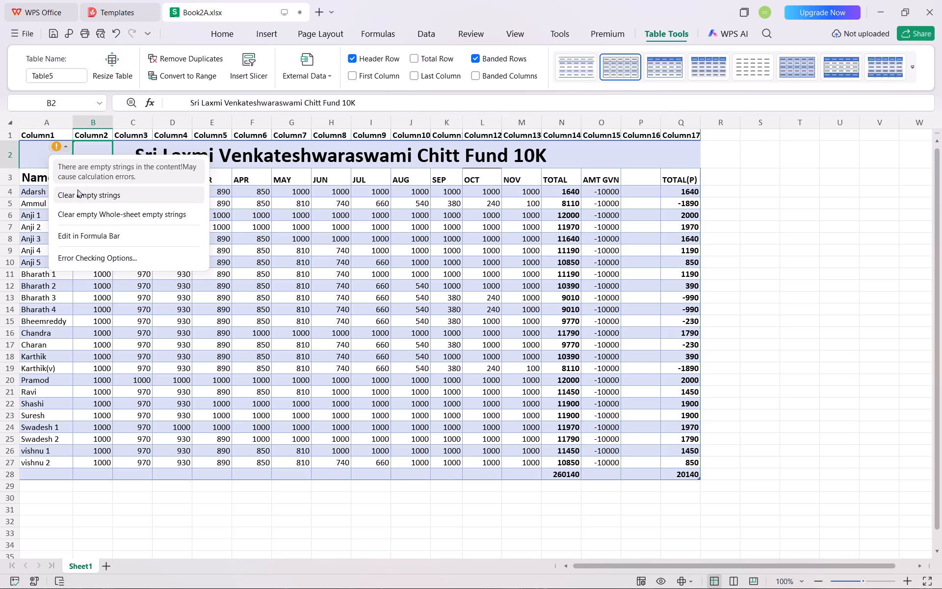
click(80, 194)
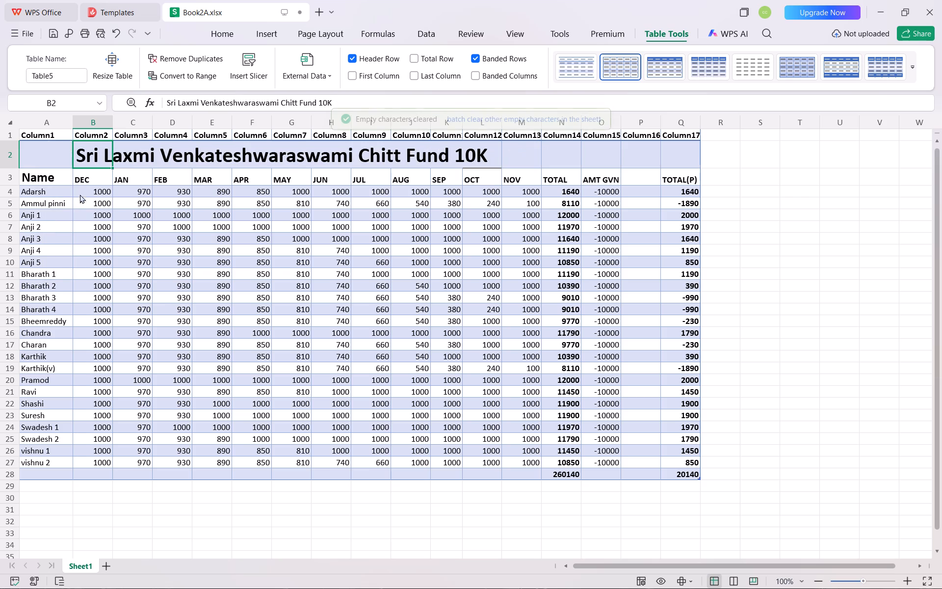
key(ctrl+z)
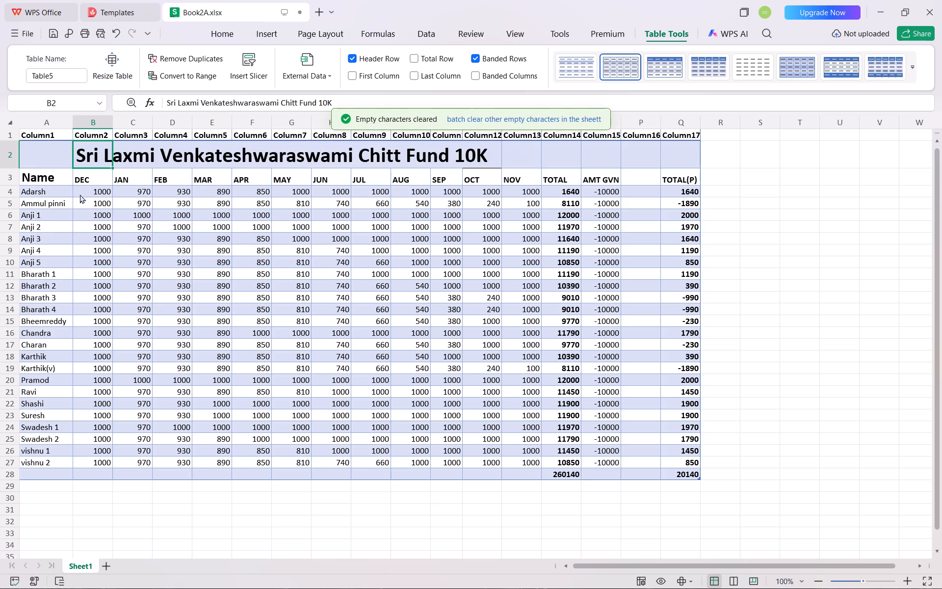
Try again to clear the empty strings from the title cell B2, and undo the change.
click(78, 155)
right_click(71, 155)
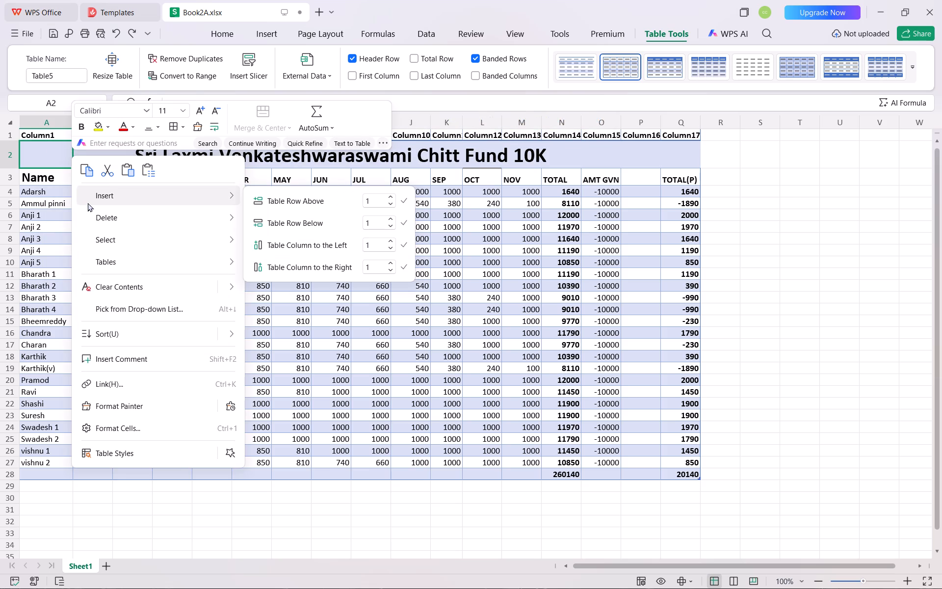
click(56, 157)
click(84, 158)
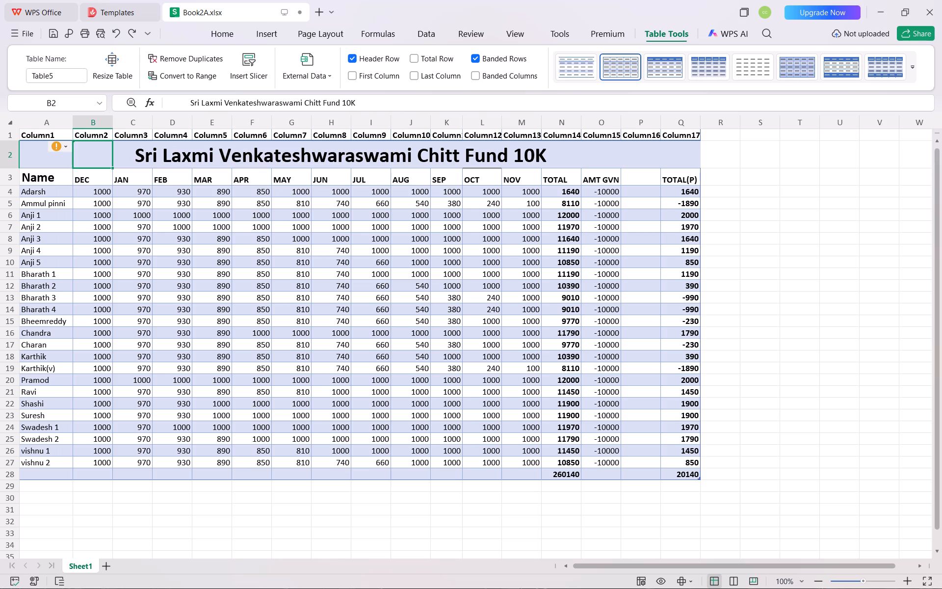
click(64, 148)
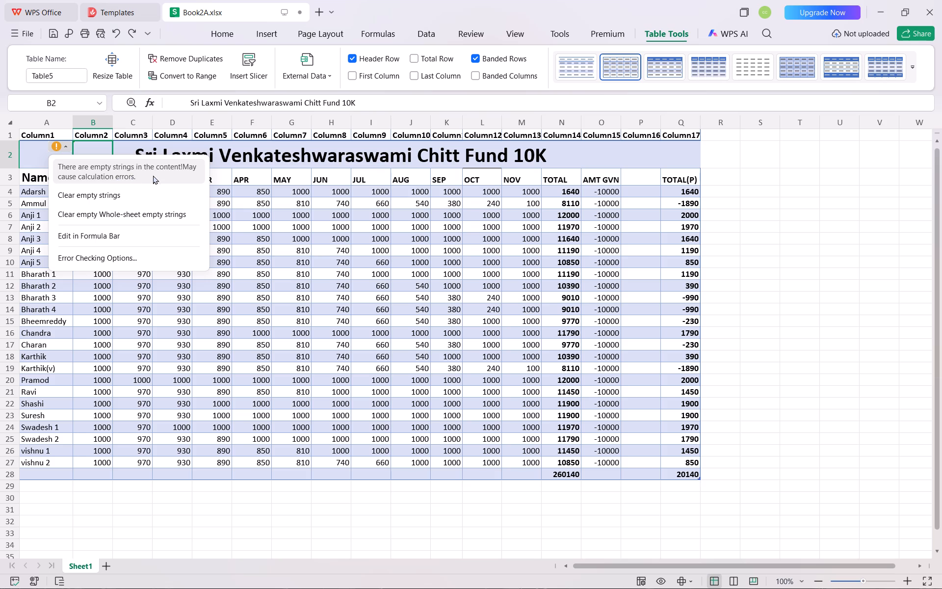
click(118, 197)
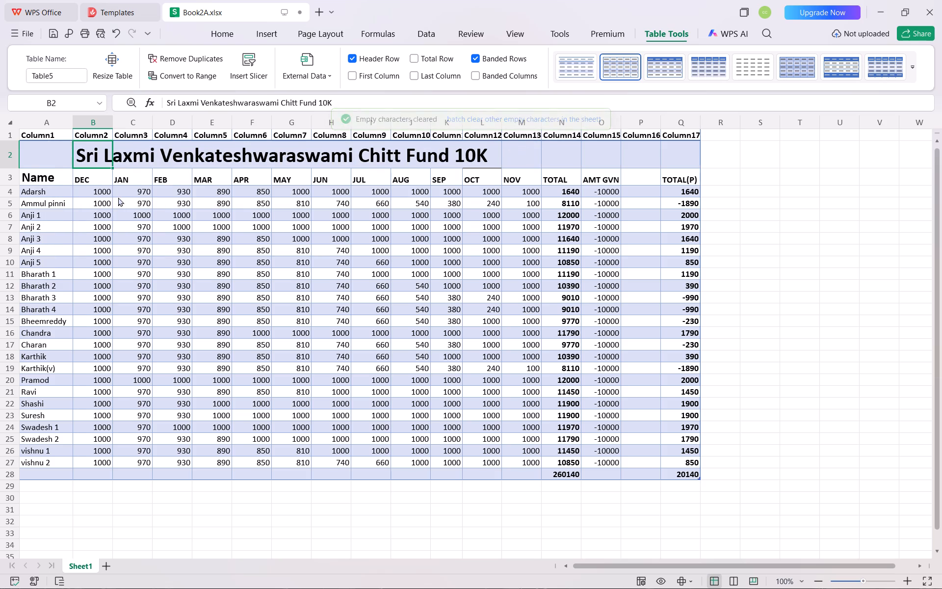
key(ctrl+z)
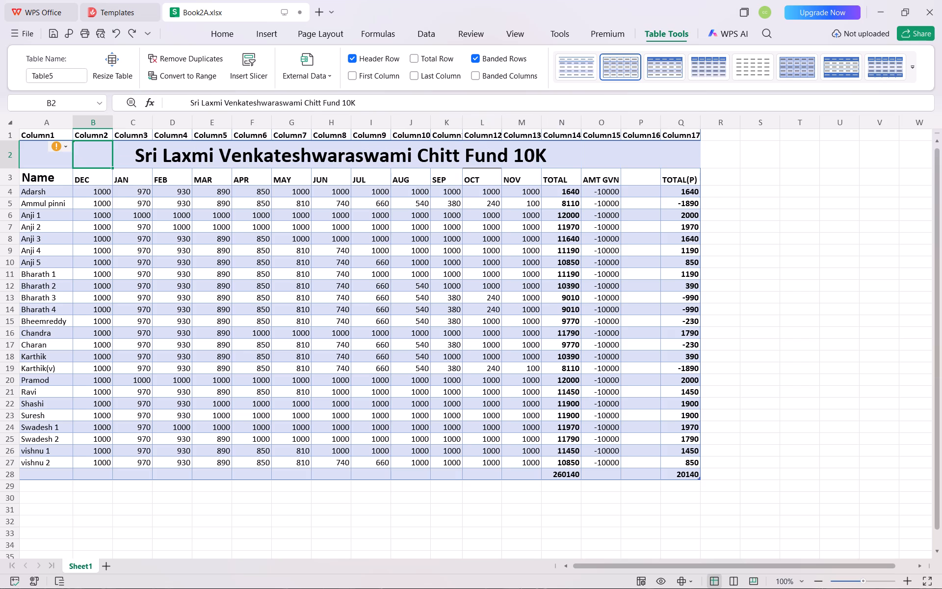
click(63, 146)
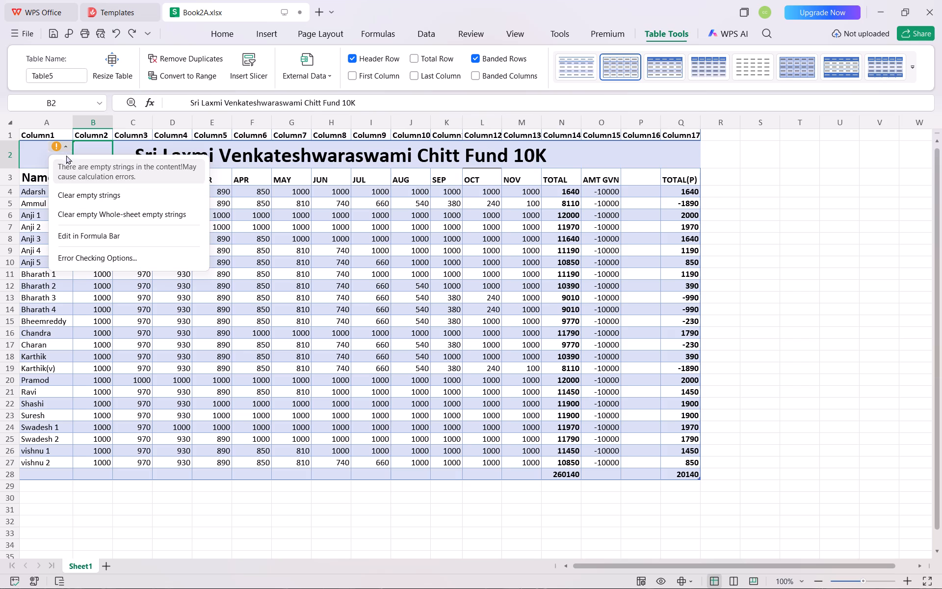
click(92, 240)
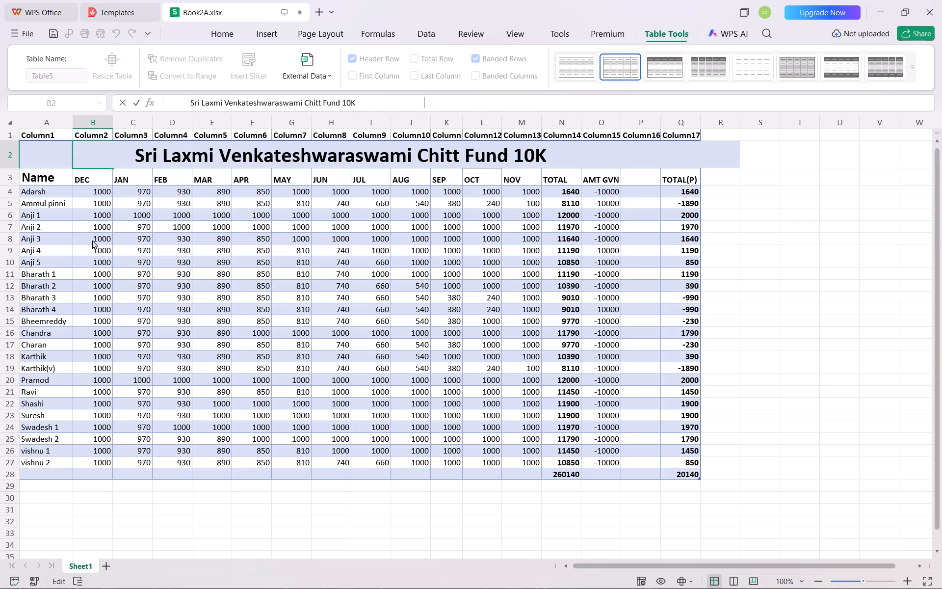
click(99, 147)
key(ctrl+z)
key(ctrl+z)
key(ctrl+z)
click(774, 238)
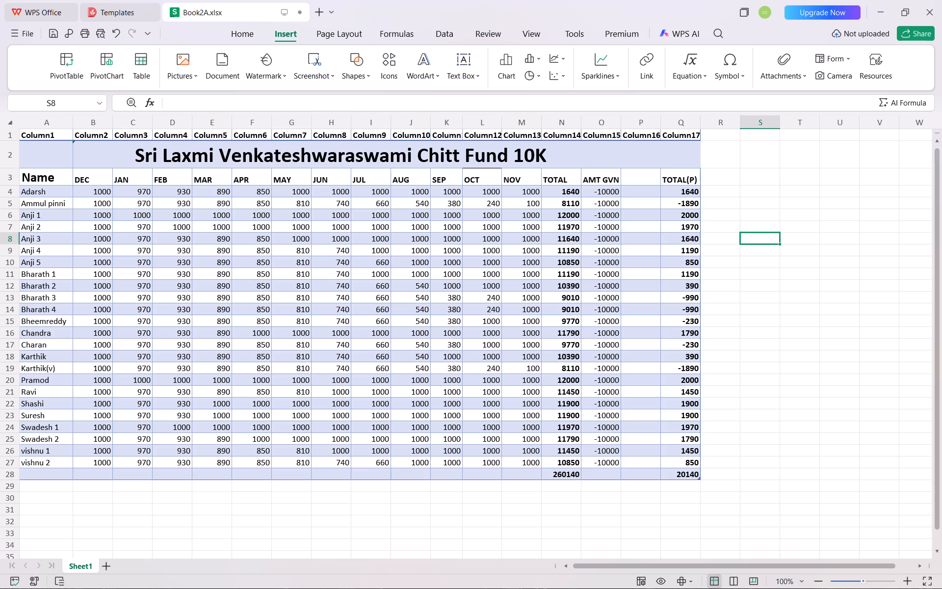
Fill the title cells C2:N2 with the standard orange colour.
drag(130, 157, 375, 171)
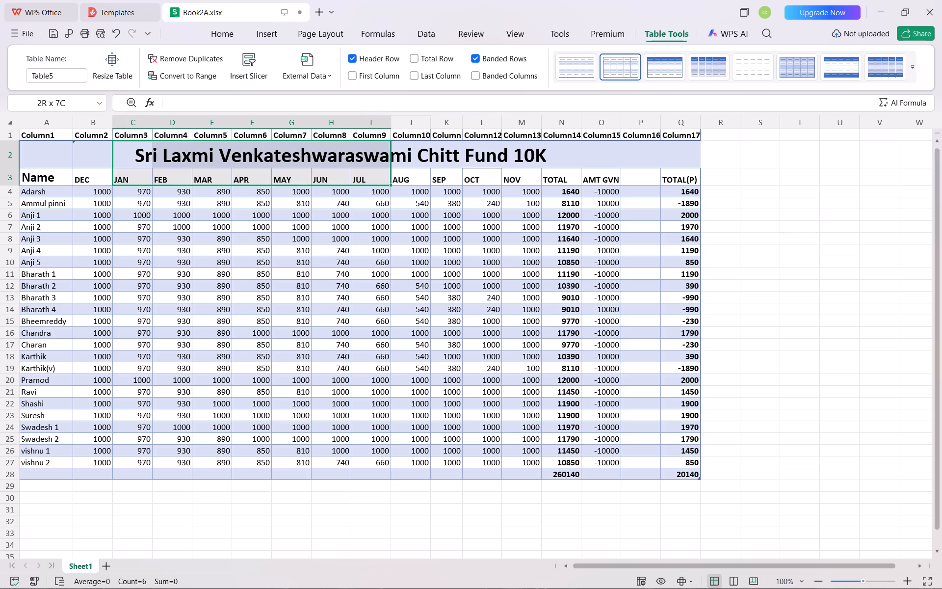
drag(375, 171, 544, 154)
right_click(544, 154)
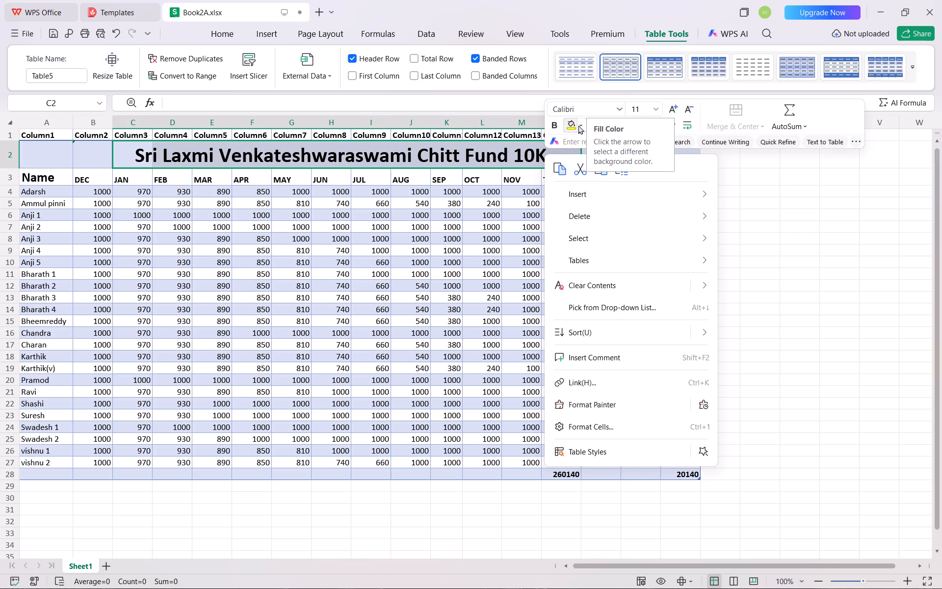
click(578, 125)
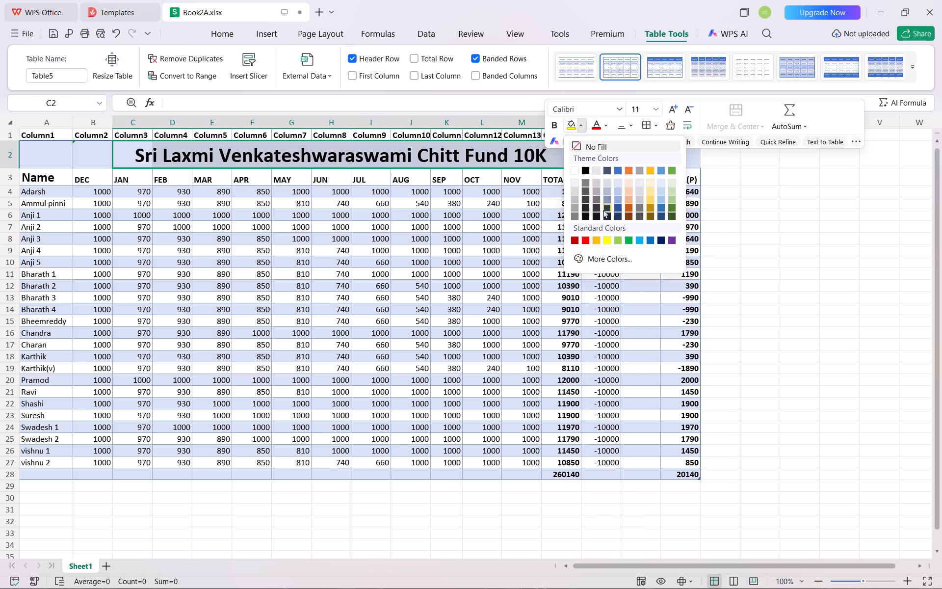
click(599, 240)
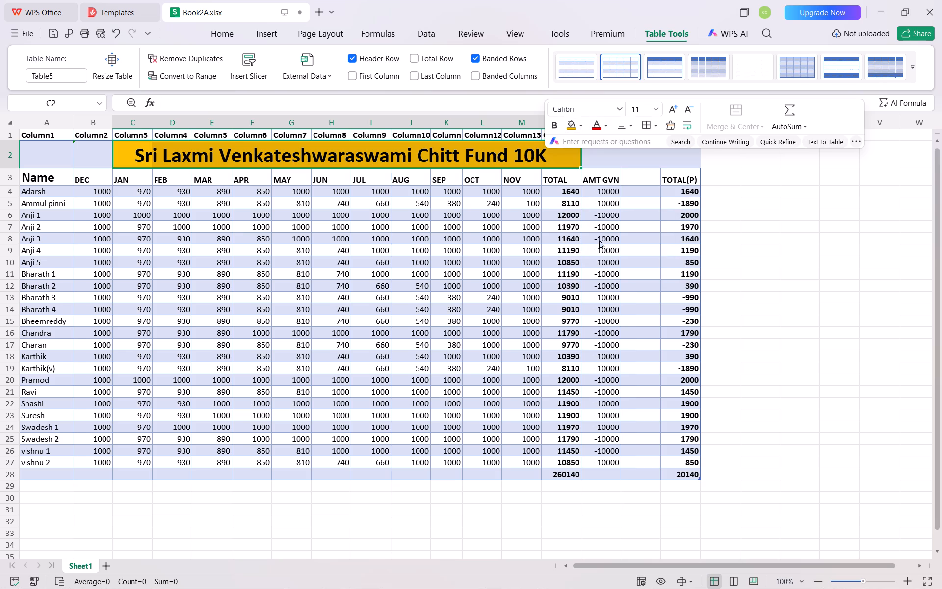
click(578, 125)
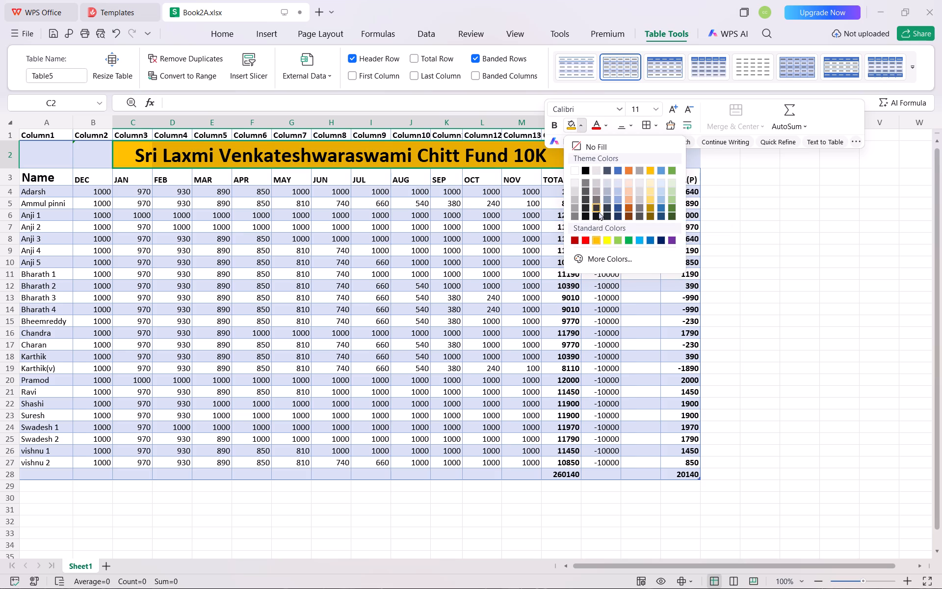
click(812, 219)
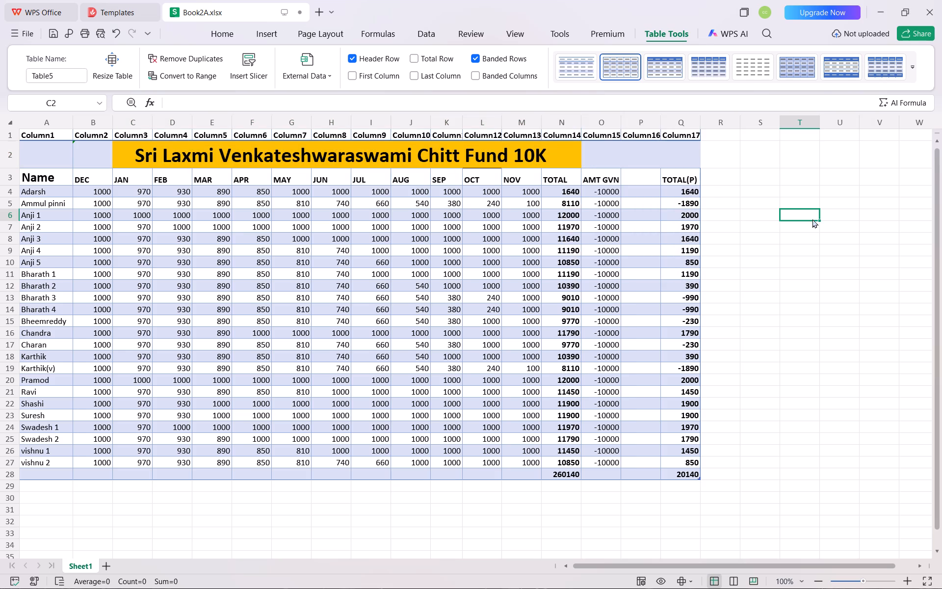
Fill the whole title row A2:Q2 with the same orange colour as the title cells.
click(22, 157)
drag(22, 157, 108, 163)
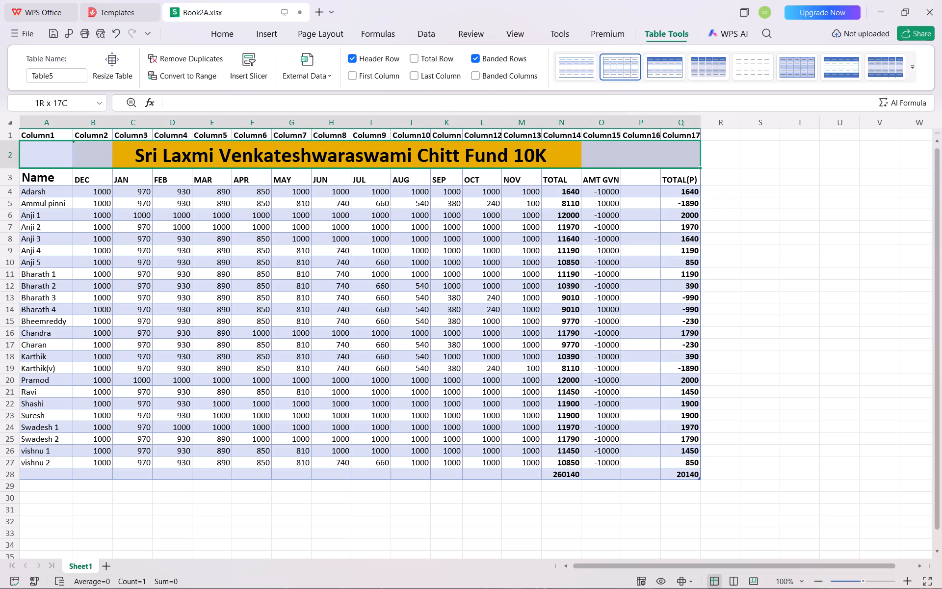
drag(108, 163, 405, 161)
right_click(412, 150)
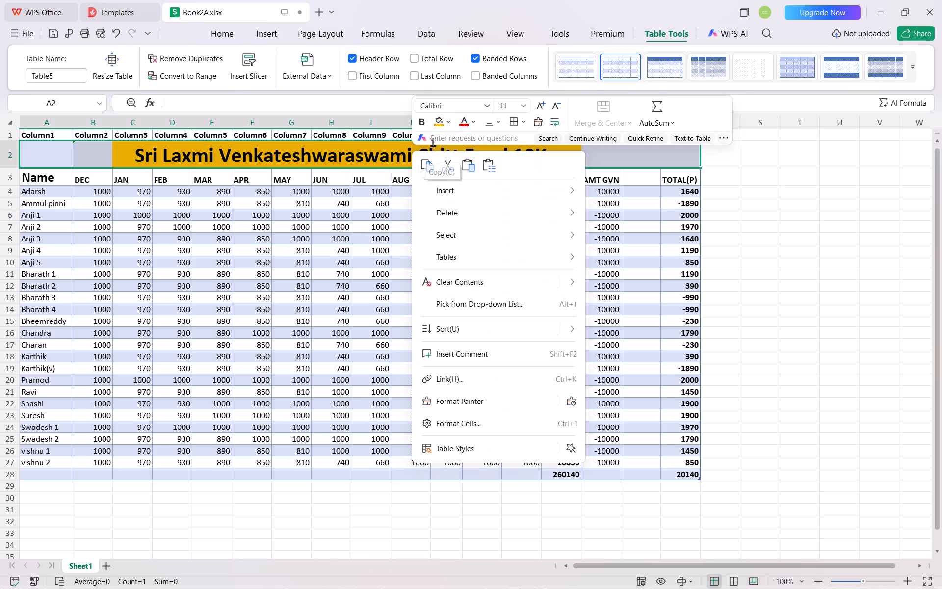
click(438, 124)
click(112, 158)
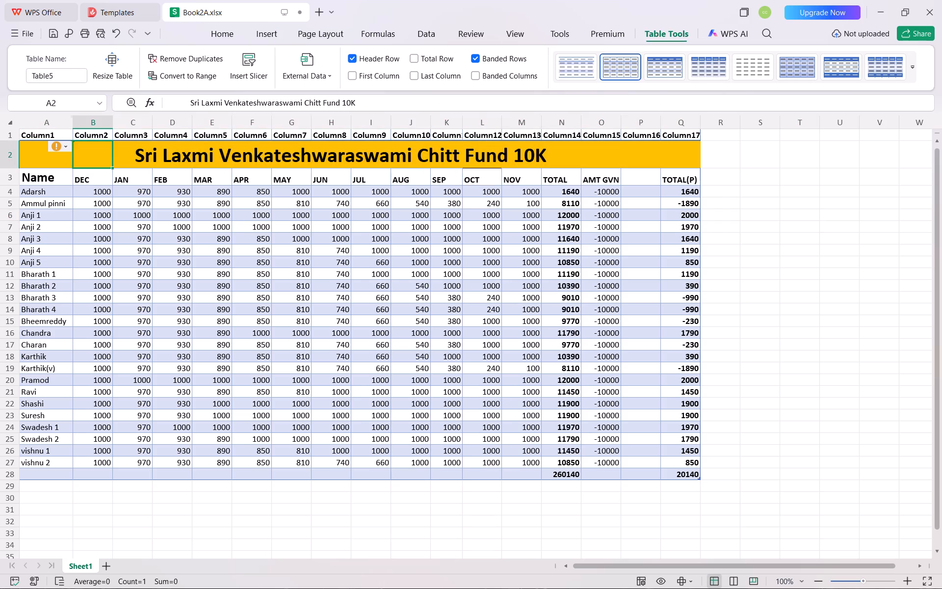
click(802, 190)
click(811, 221)
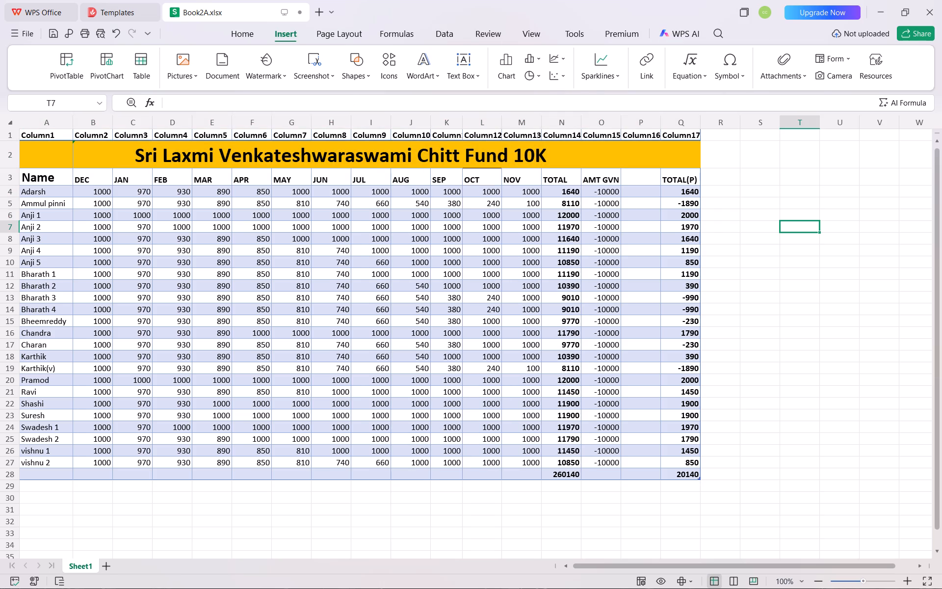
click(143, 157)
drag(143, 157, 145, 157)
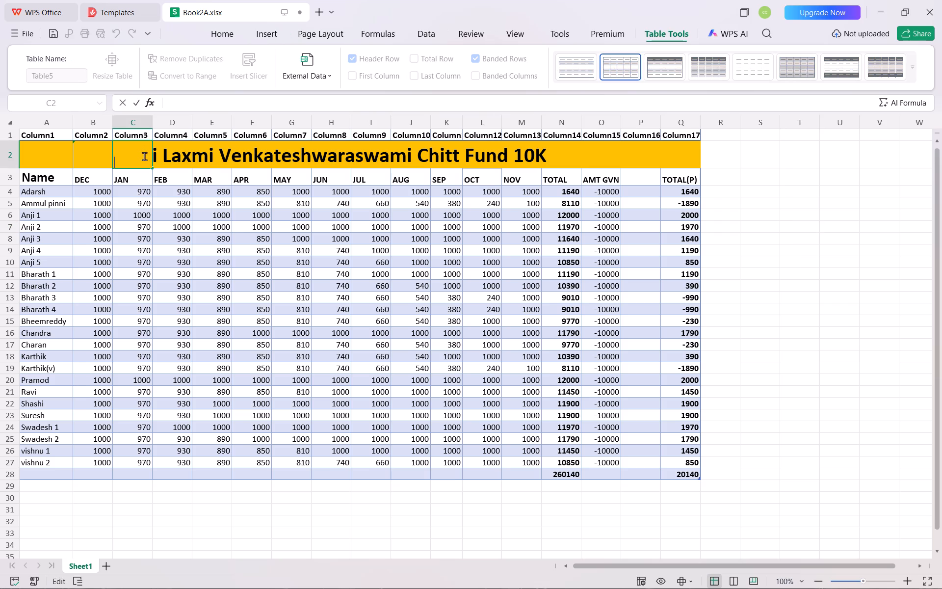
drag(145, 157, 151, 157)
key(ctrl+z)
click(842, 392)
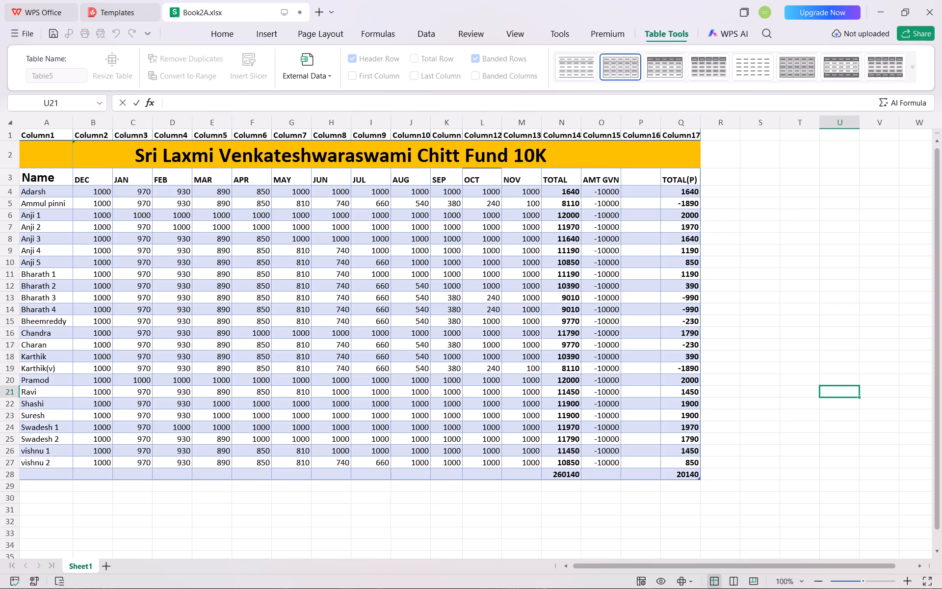
Try to colour the title text by applying the standard red font colour to cells C2:N2.
click(142, 160)
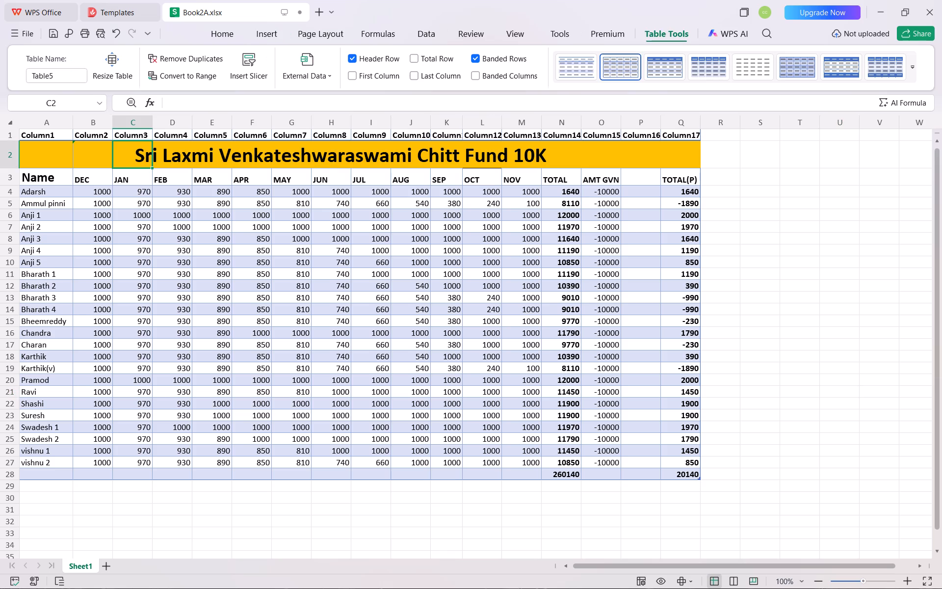
drag(154, 167, 386, 190)
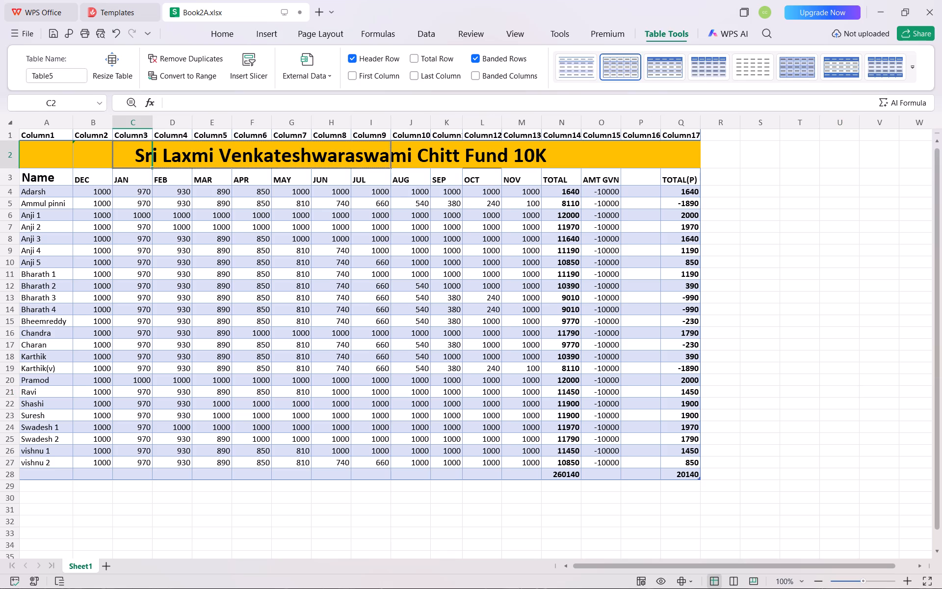
drag(386, 190, 566, 162)
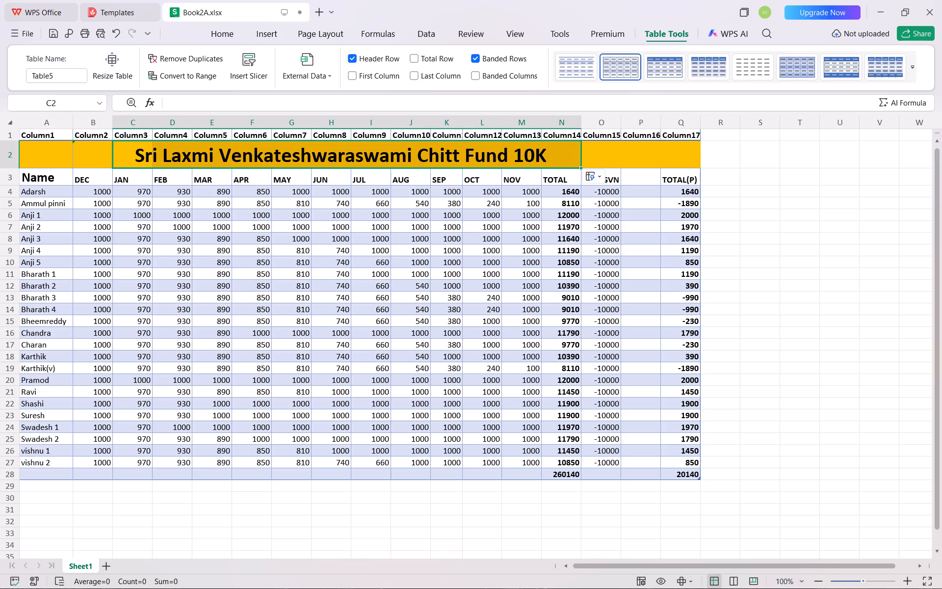
right_click(561, 160)
click(625, 134)
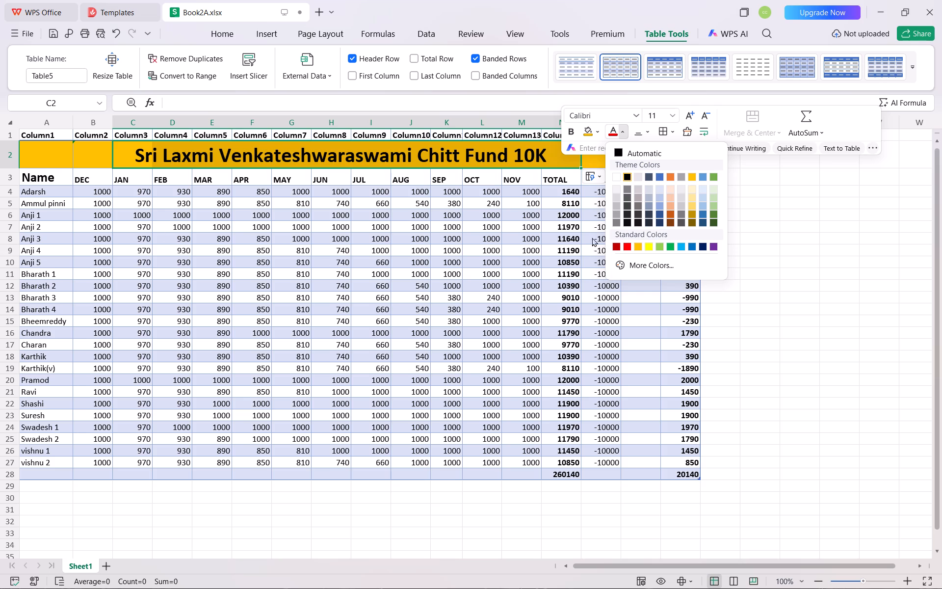
click(627, 245)
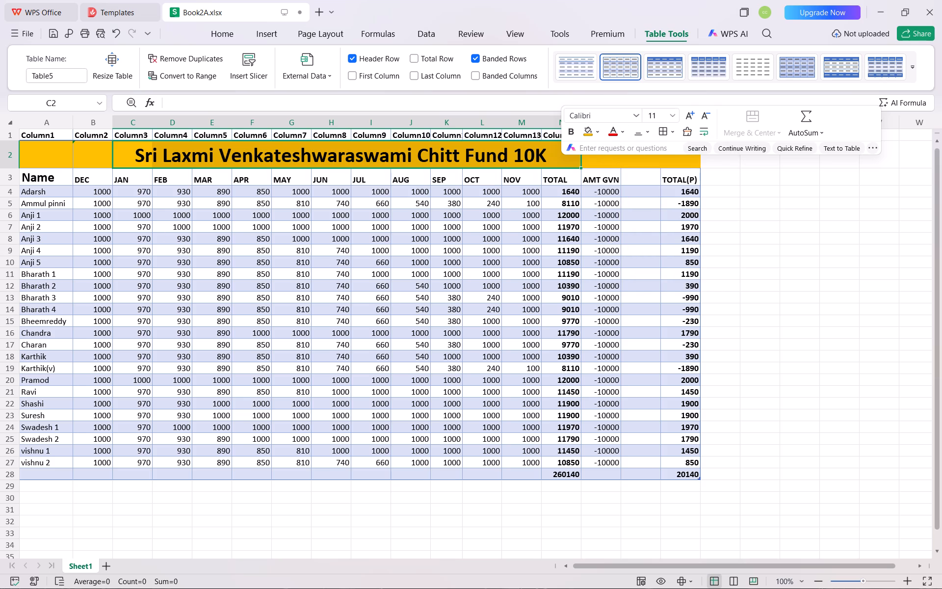
click(513, 162)
click(554, 161)
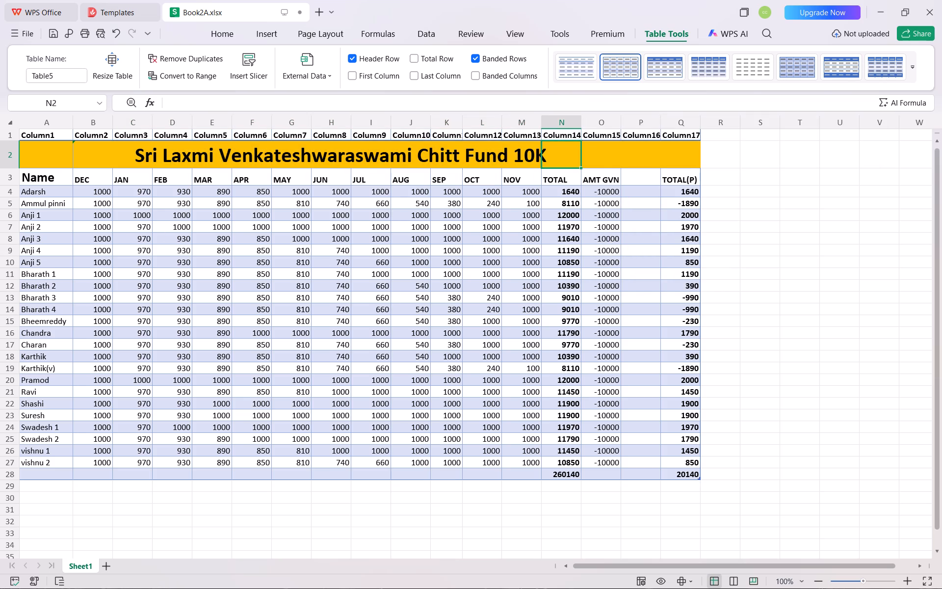
click(807, 240)
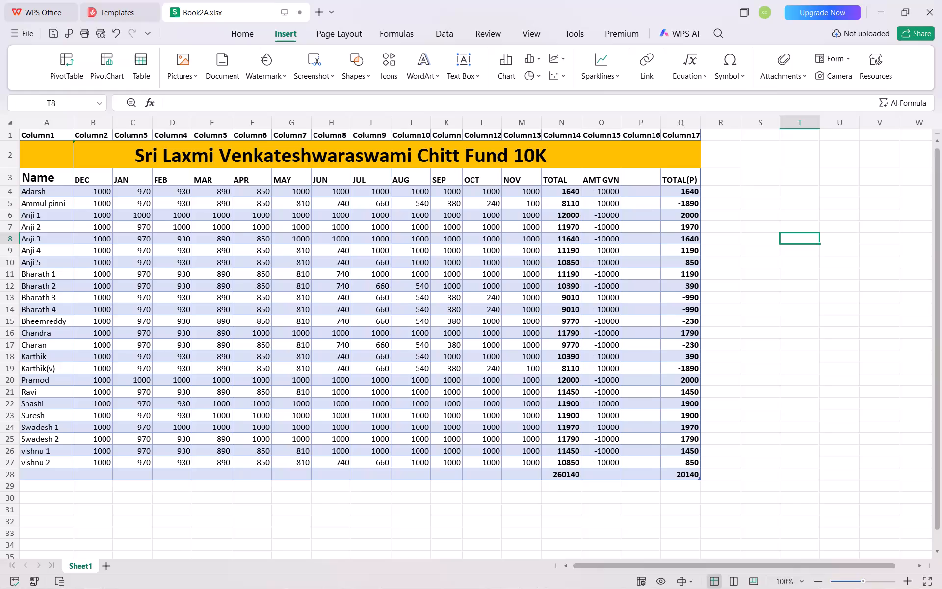
Fill the header row A3:Q3 with a light lime green theme tint, and replace it with a light sky blue theme tint.
drag(26, 180, 171, 178)
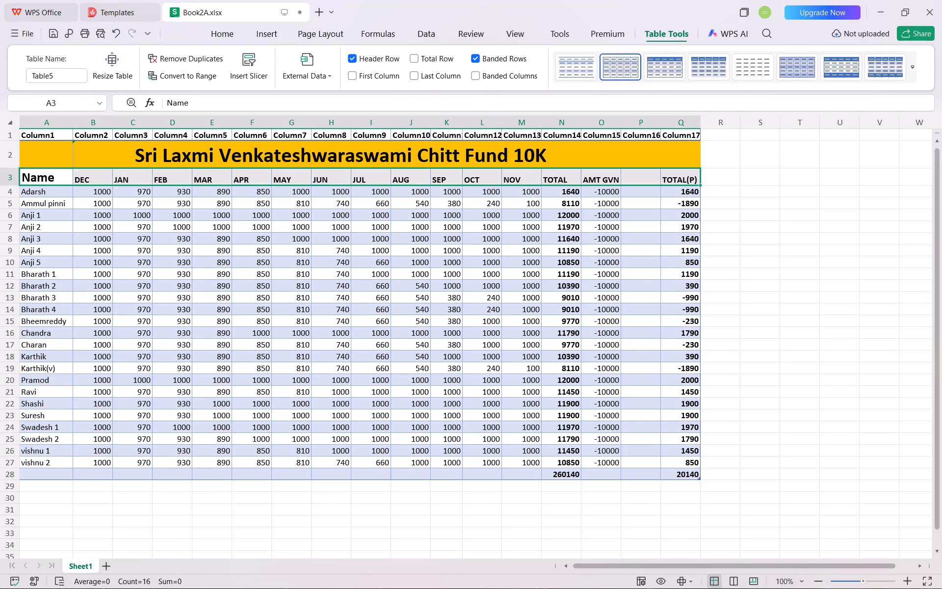
right_click(172, 175)
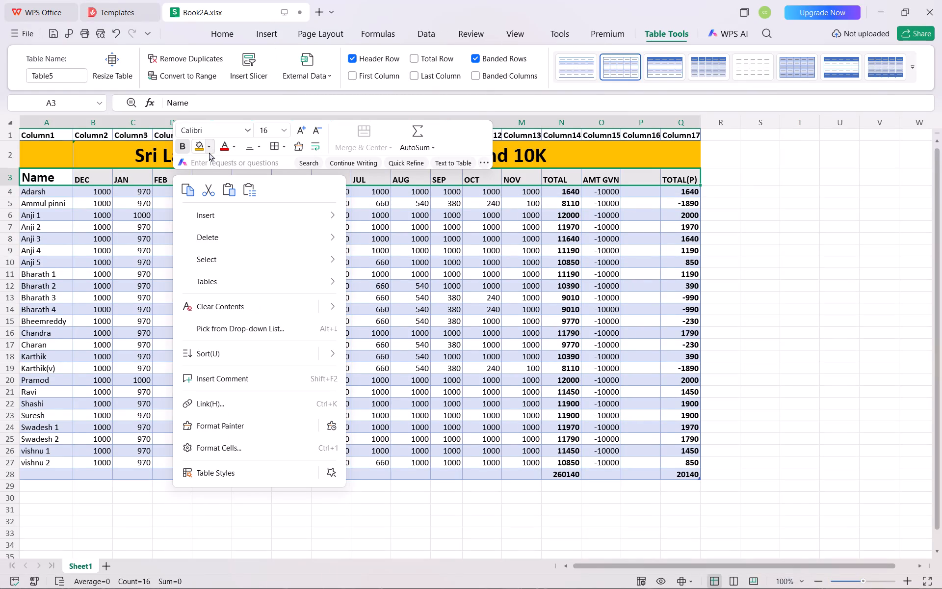
click(209, 152)
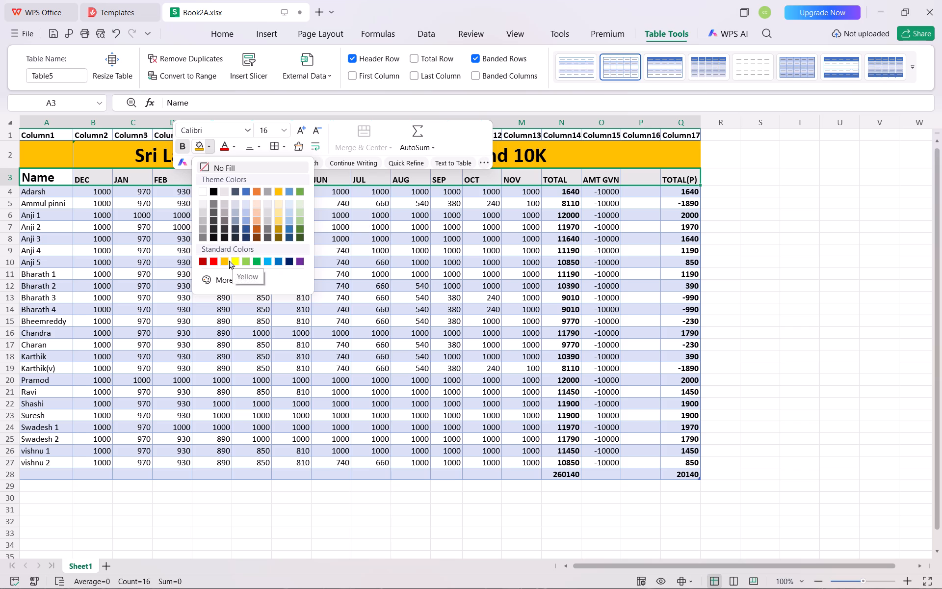
click(301, 222)
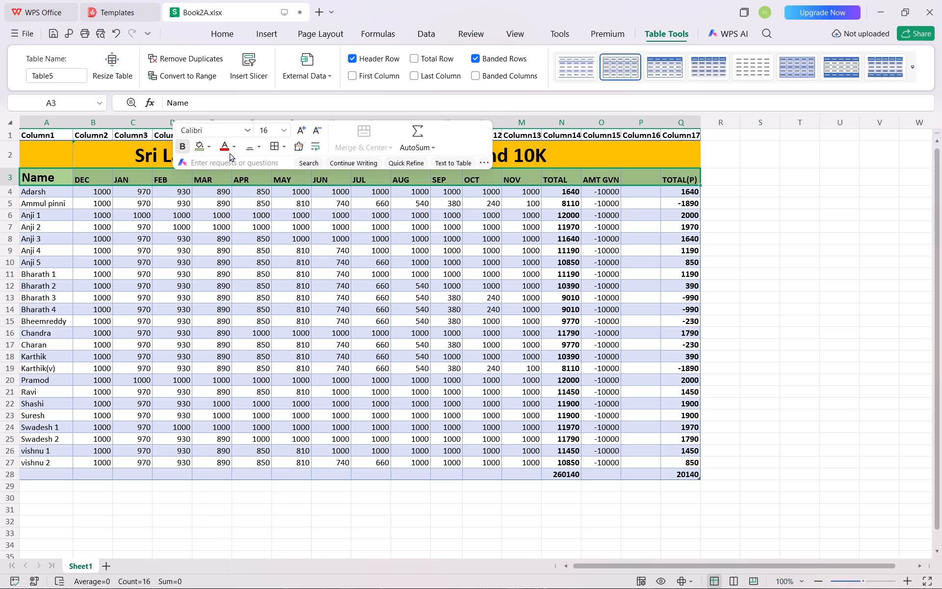
click(205, 149)
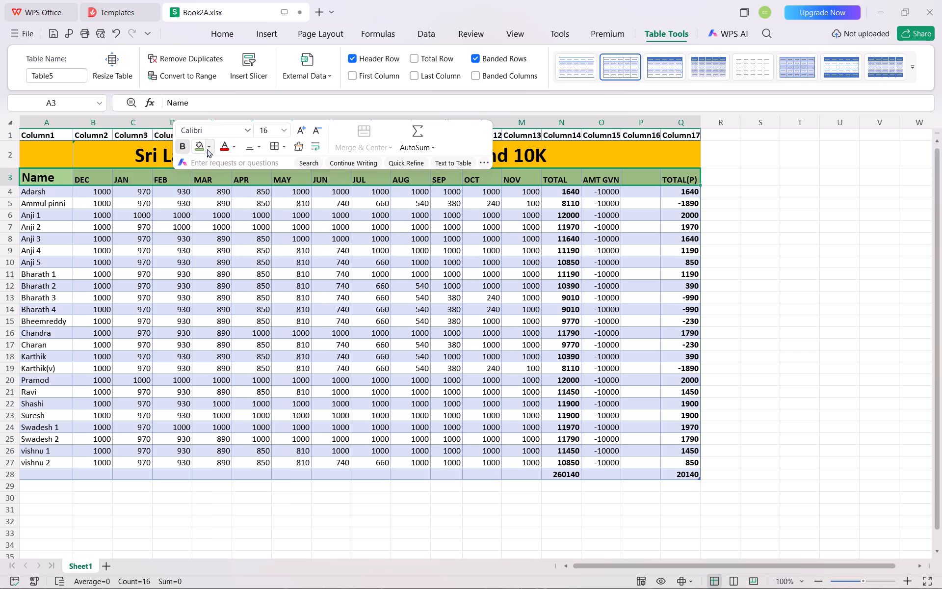
click(205, 148)
click(208, 148)
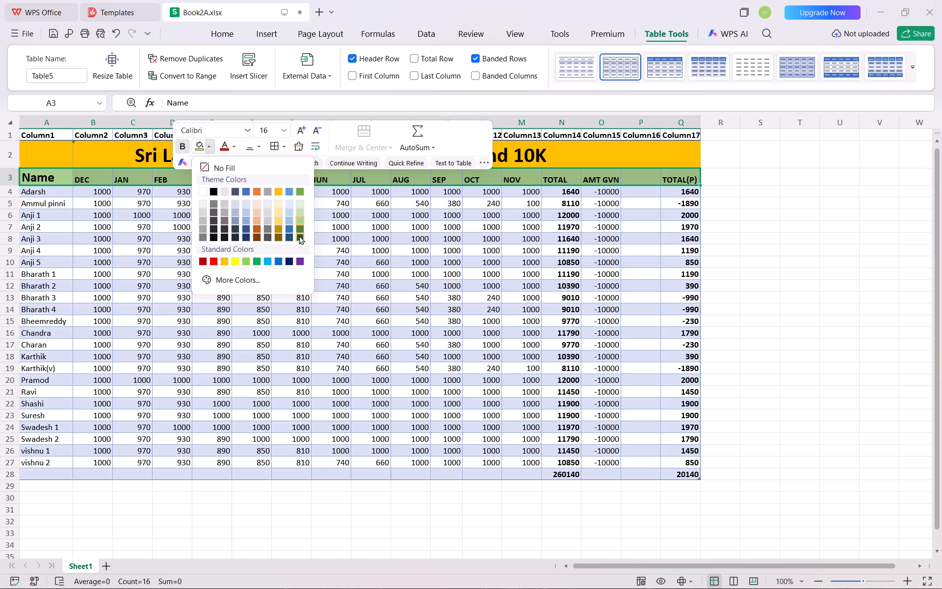
click(288, 223)
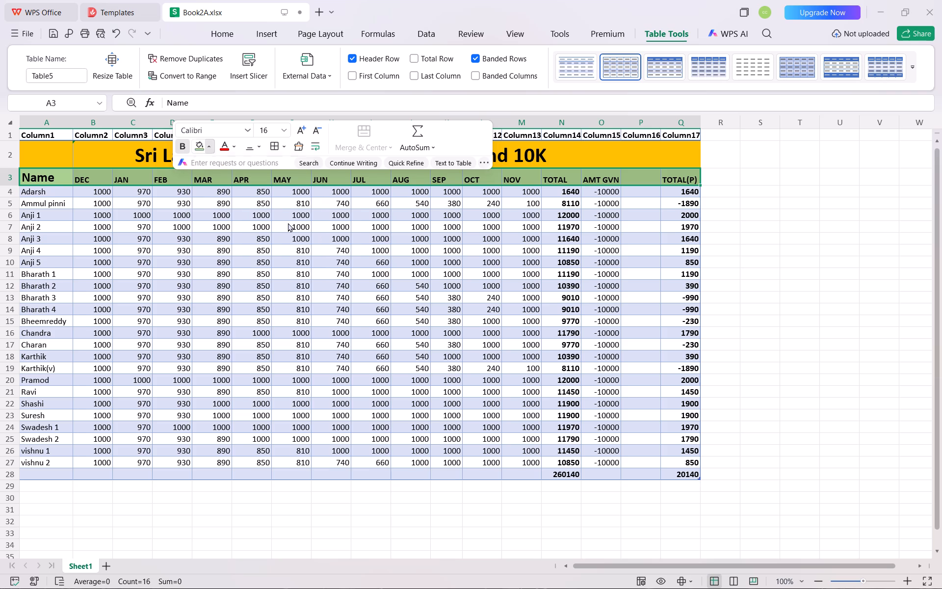
click(796, 146)
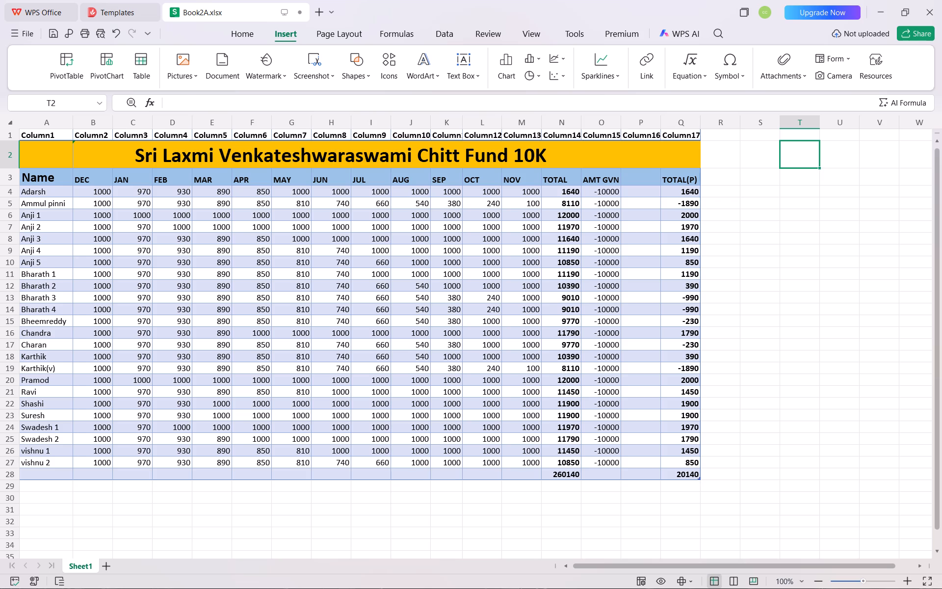
Fill the data and total rows A4:Q28 with a pale grey theme tint, and replace it with the palest blue theme tint.
drag(23, 188, 431, 469)
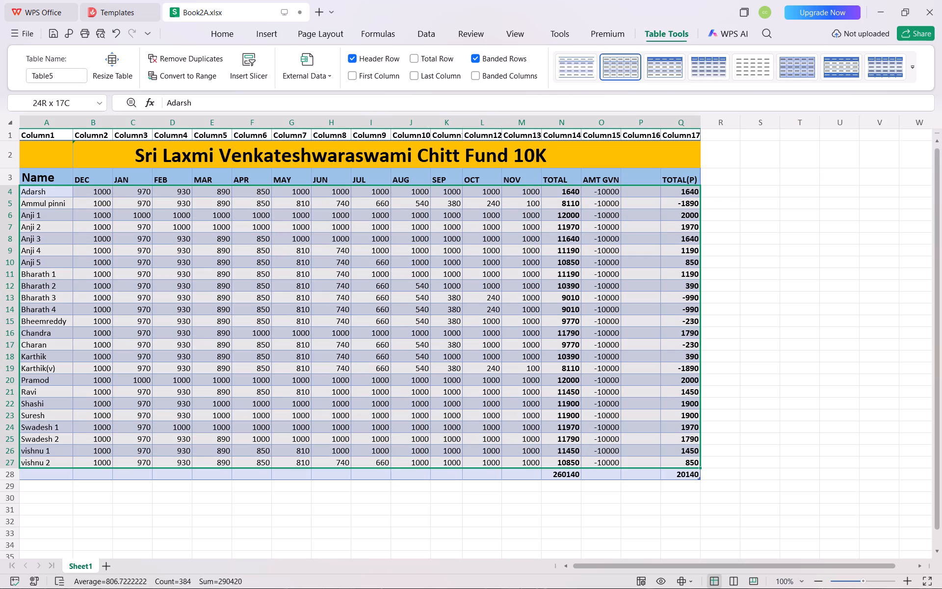
drag(431, 469, 436, 475)
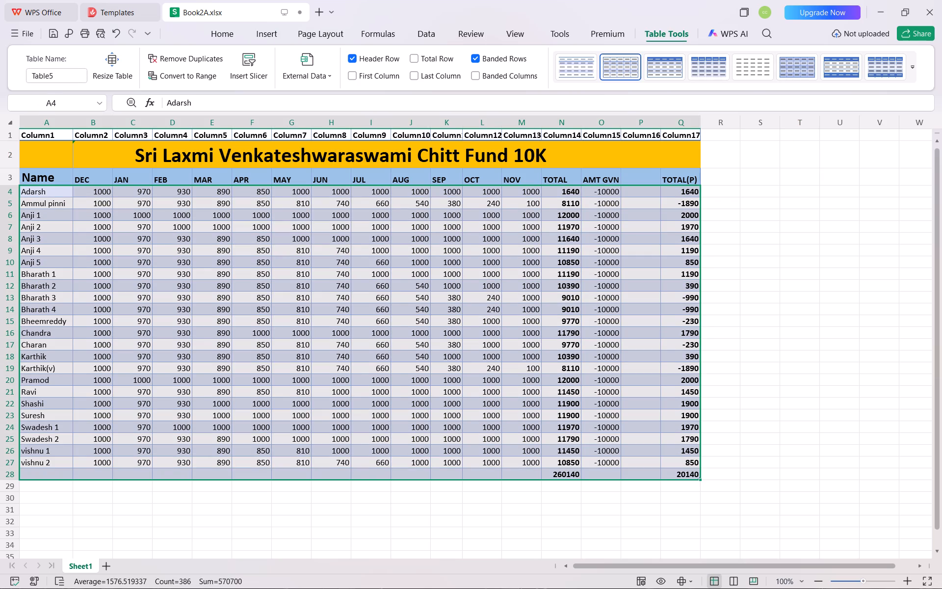
right_click(463, 330)
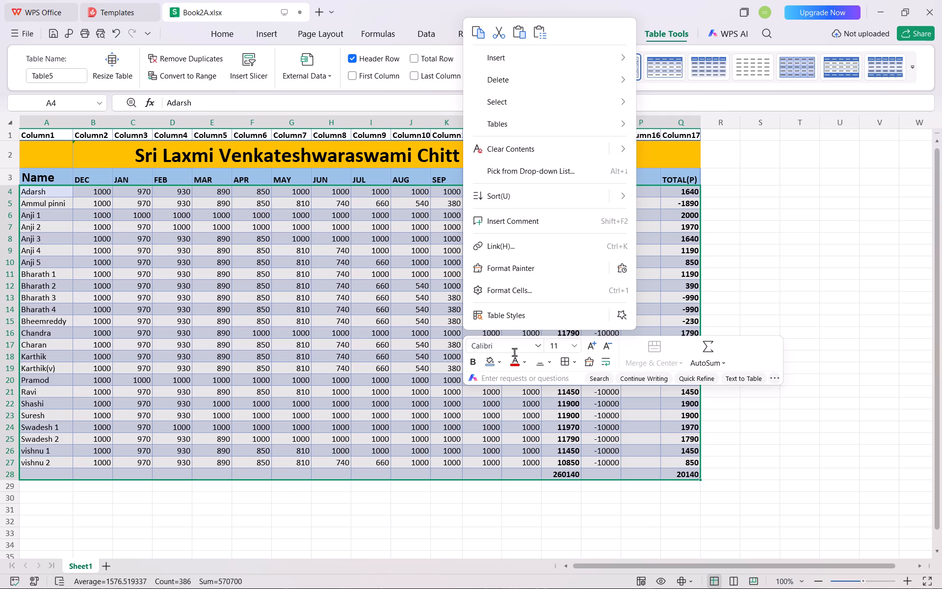
click(498, 364)
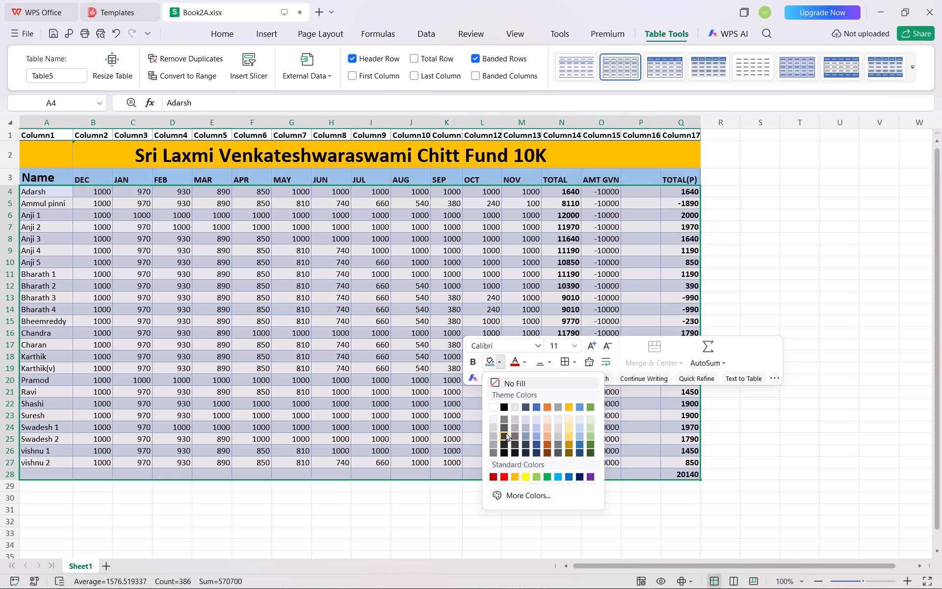
click(517, 419)
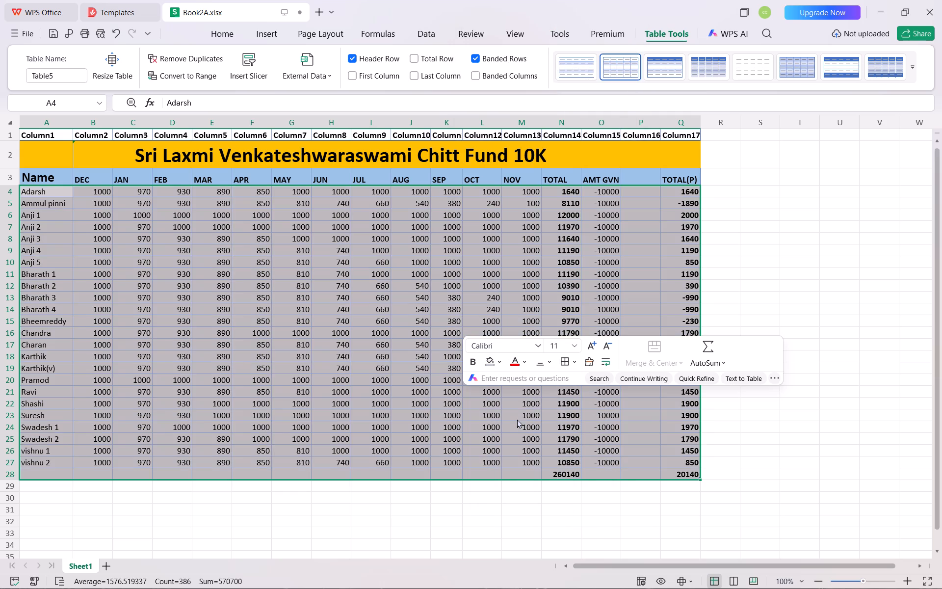
click(499, 366)
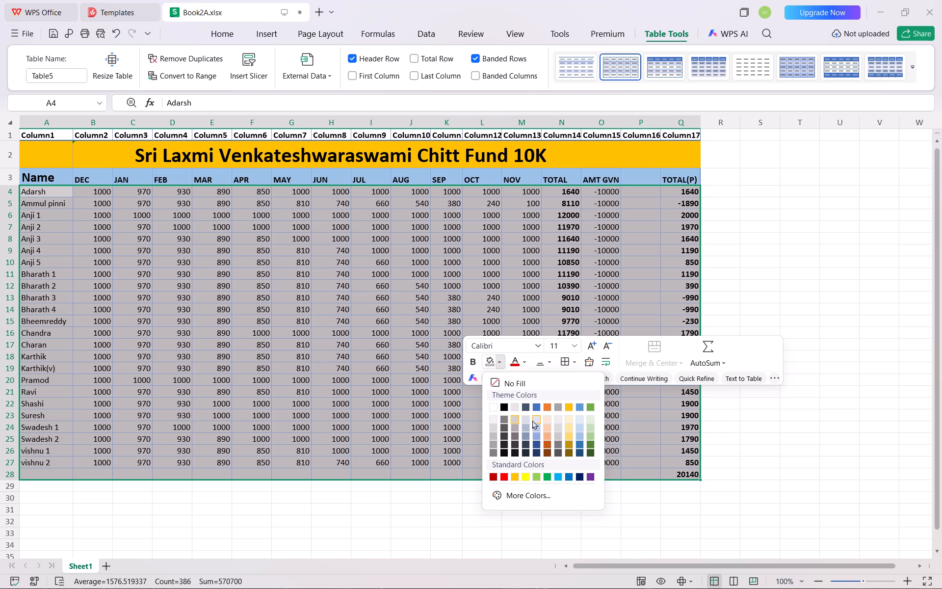
click(532, 420)
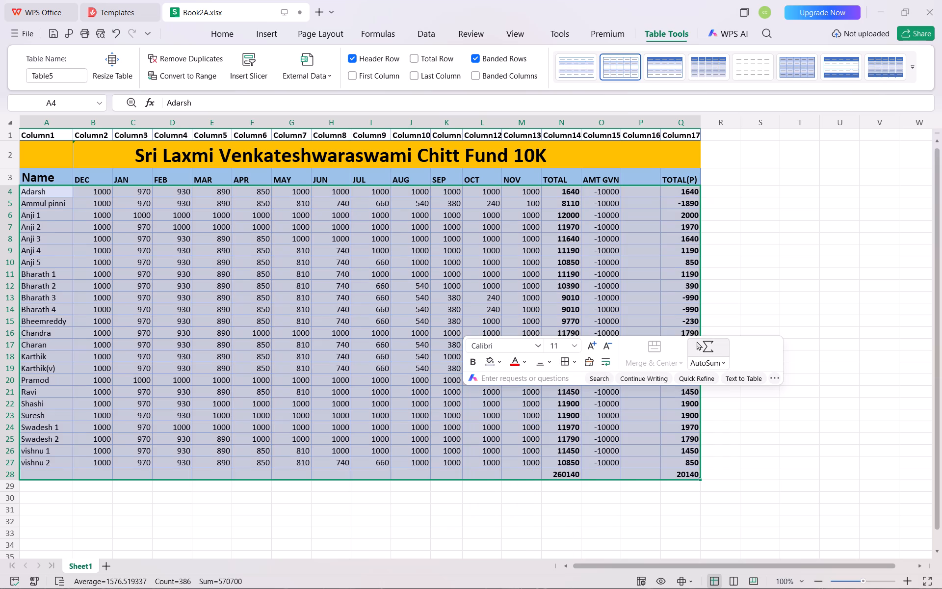
click(718, 292)
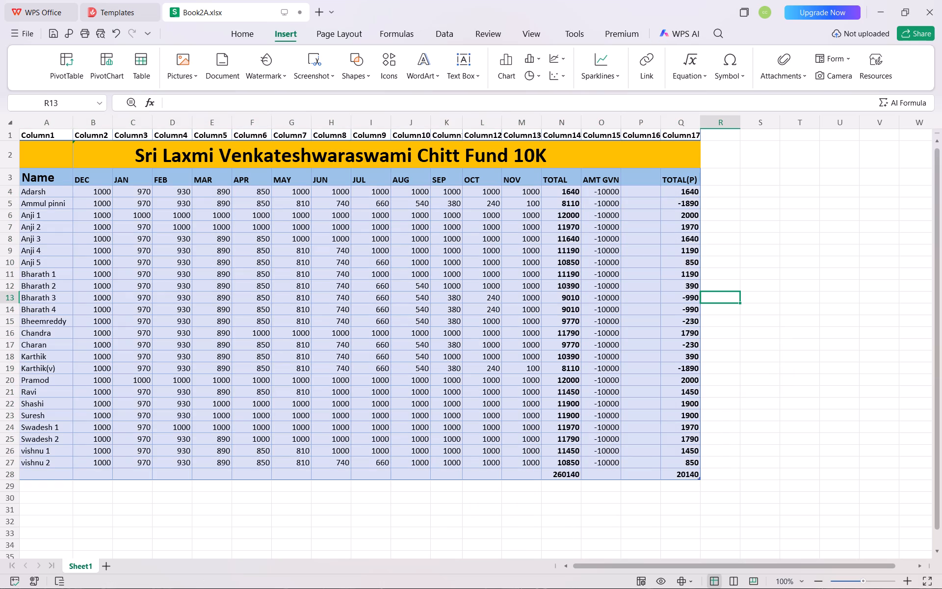
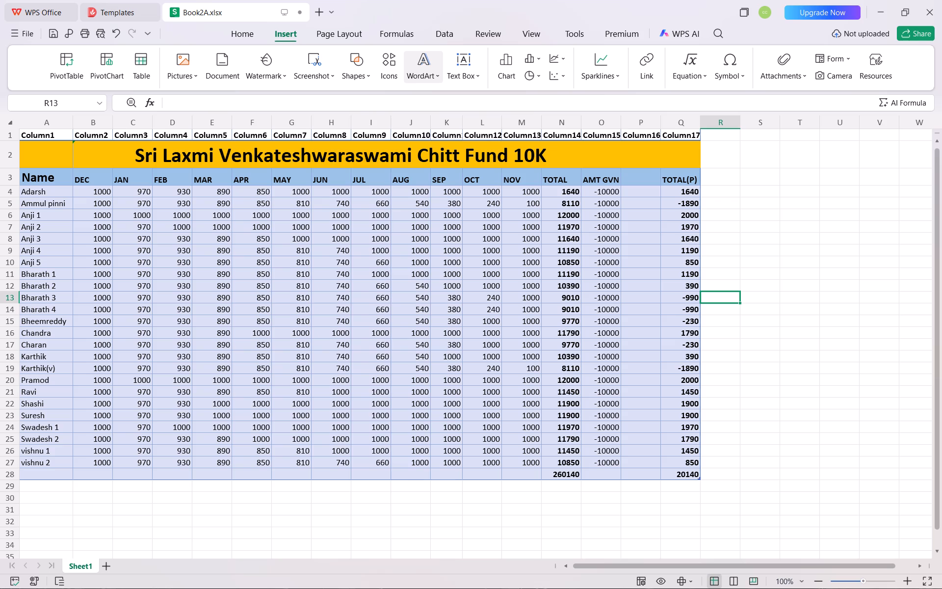
Save the recoloured chit fund workbook under its existing name, Book2A.xlsx.
click(32, 30)
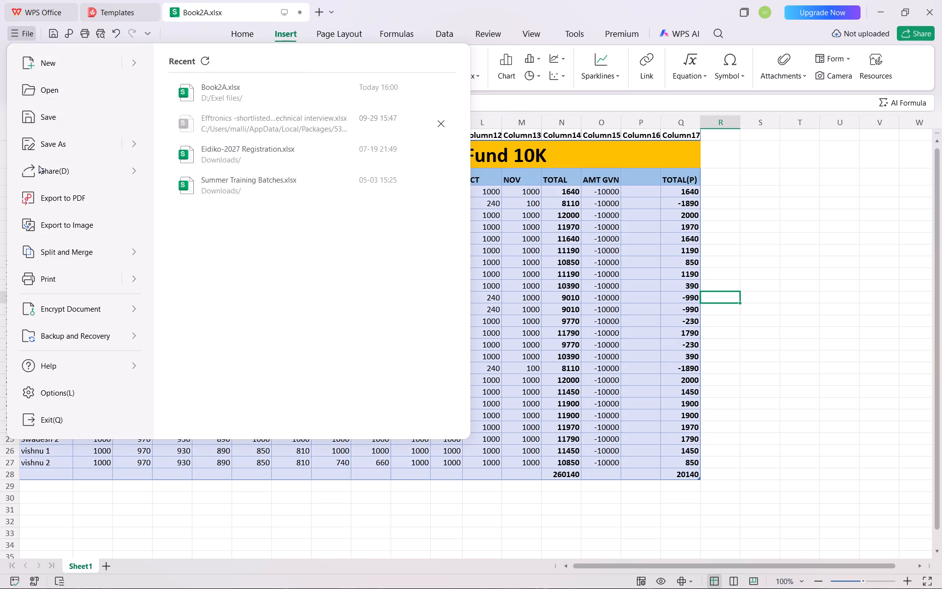
click(60, 125)
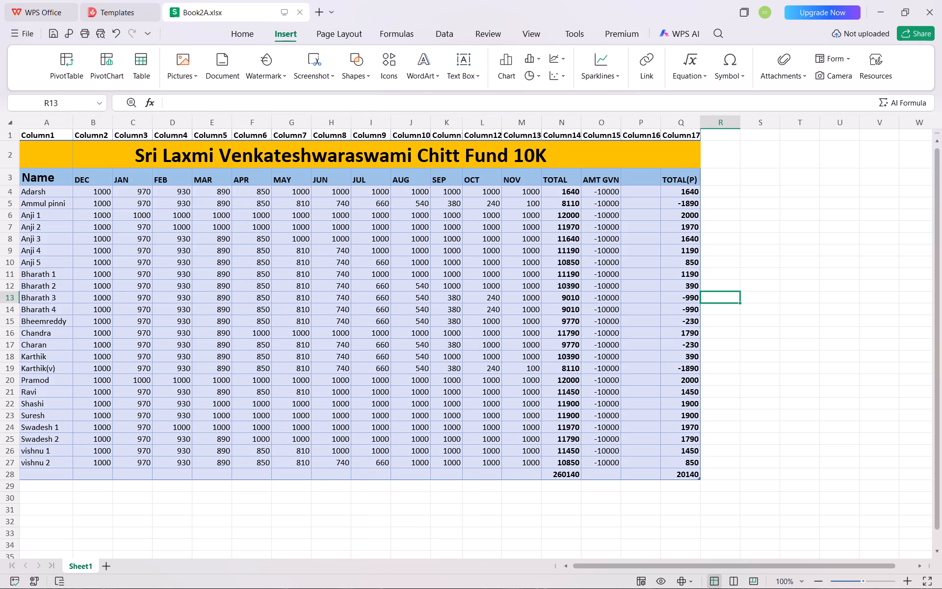
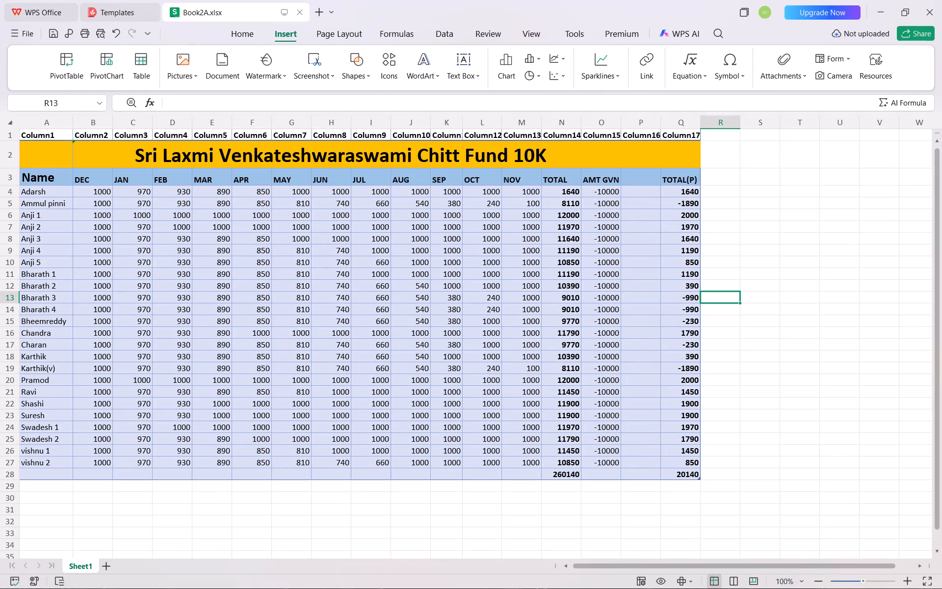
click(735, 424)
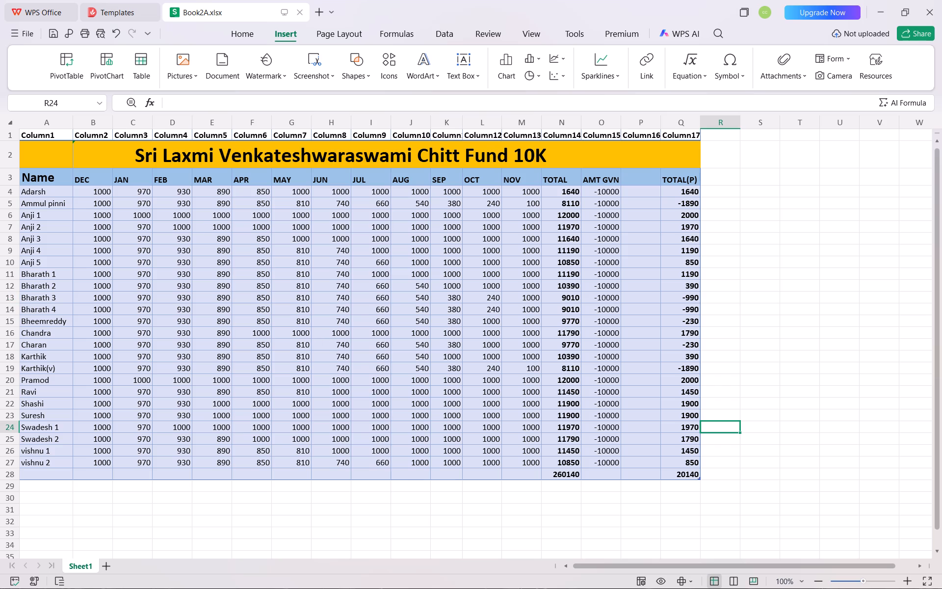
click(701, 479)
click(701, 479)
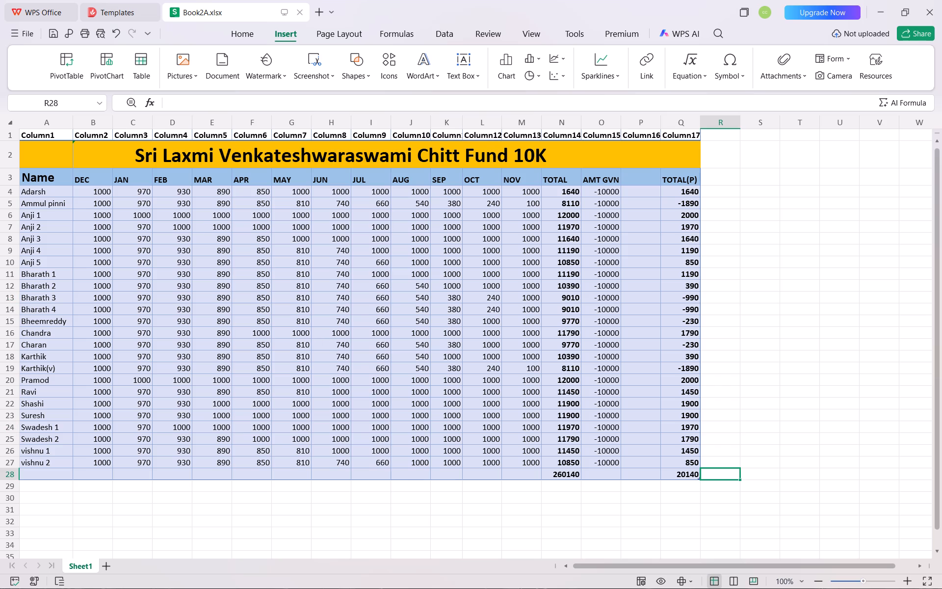
Make row 1, holding the Column1 to Column17 headers, slightly taller.
drag(18, 140, 48, 162)
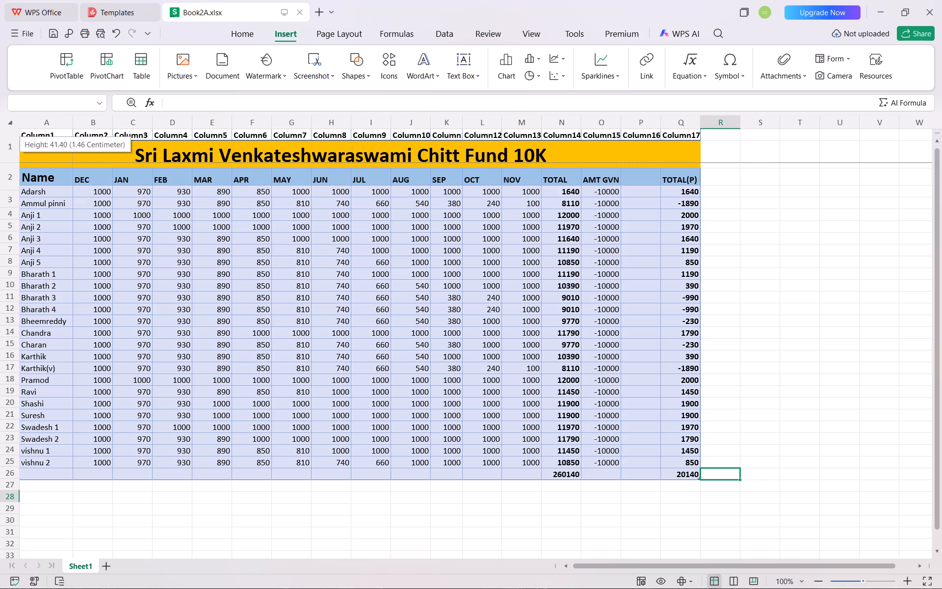
drag(48, 162, 41, 154)
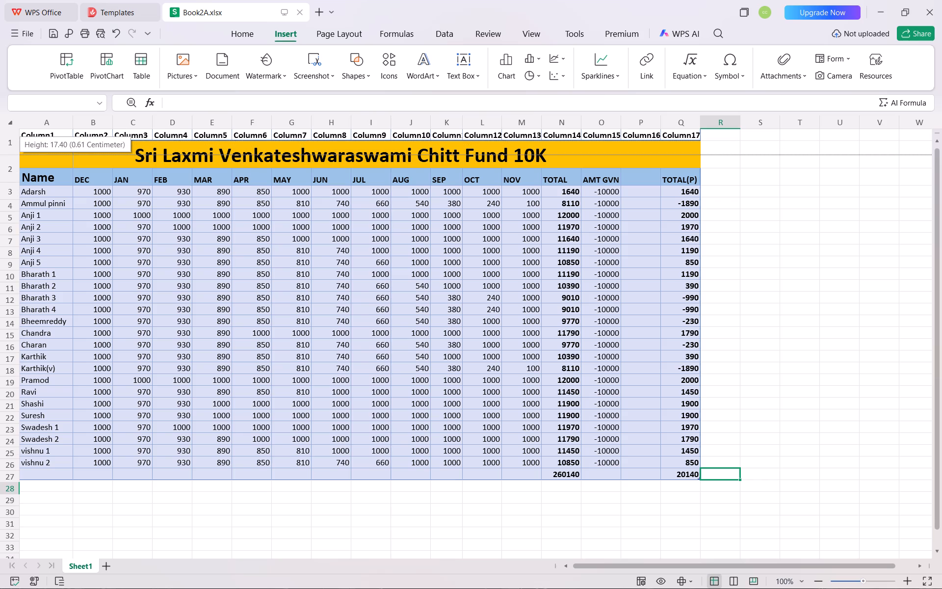
drag(41, 154, 42, 147)
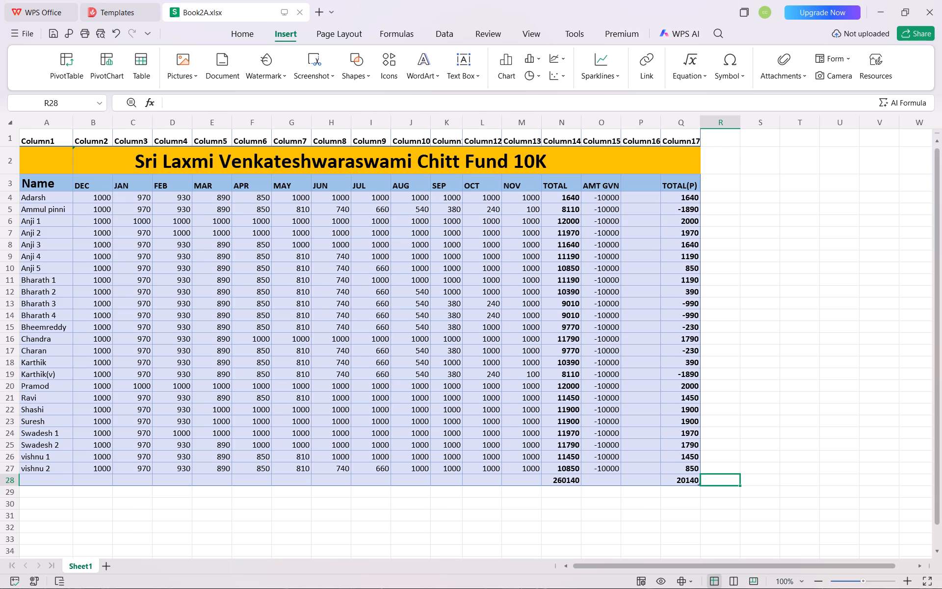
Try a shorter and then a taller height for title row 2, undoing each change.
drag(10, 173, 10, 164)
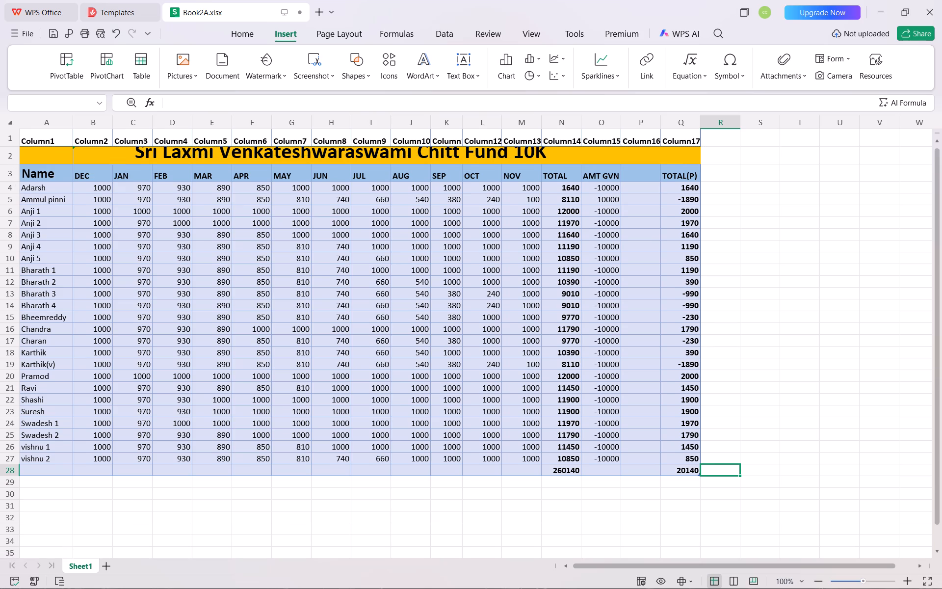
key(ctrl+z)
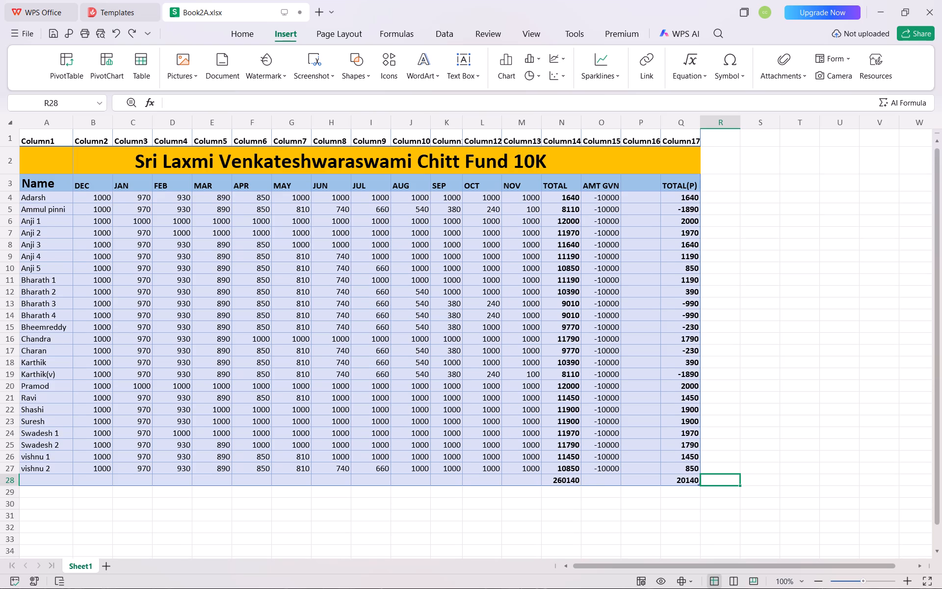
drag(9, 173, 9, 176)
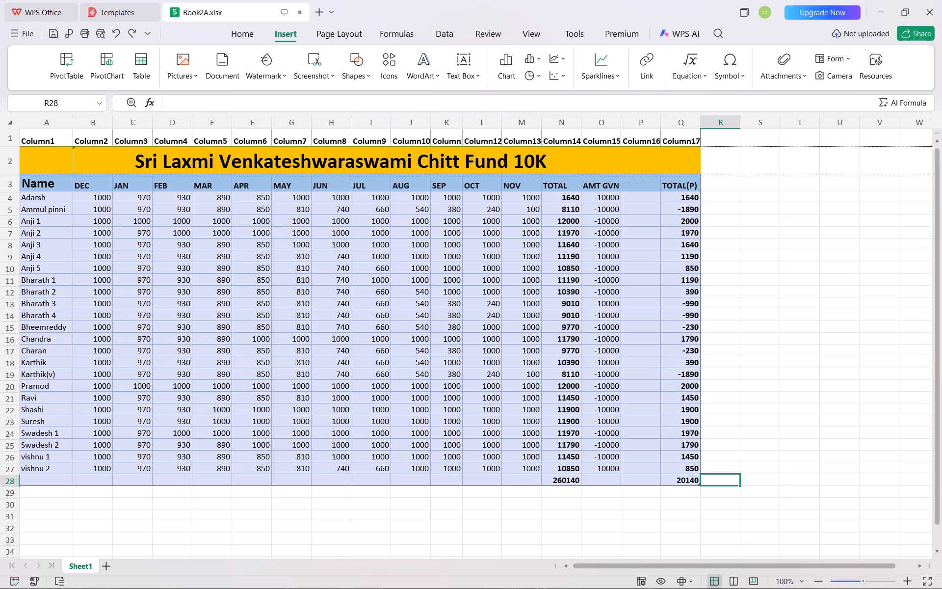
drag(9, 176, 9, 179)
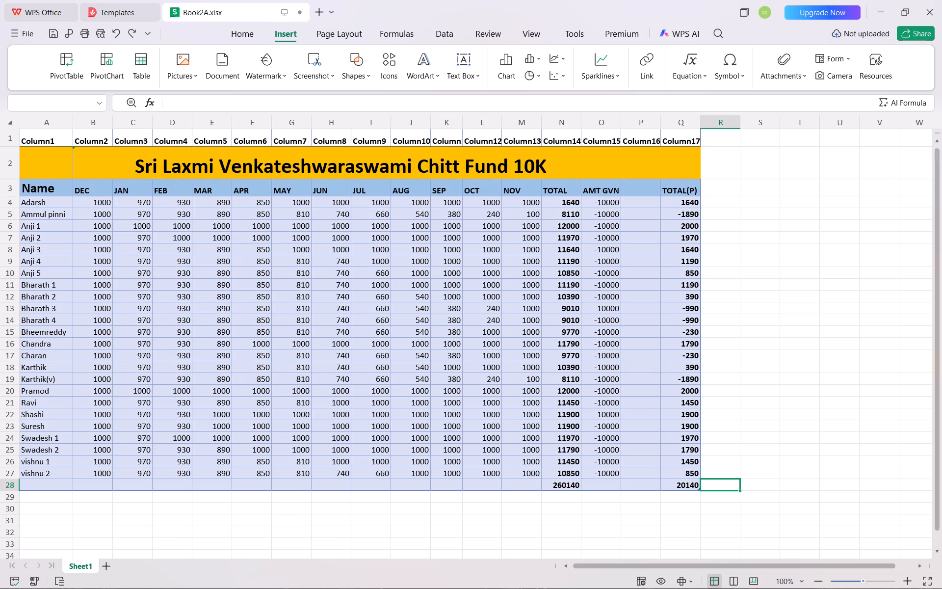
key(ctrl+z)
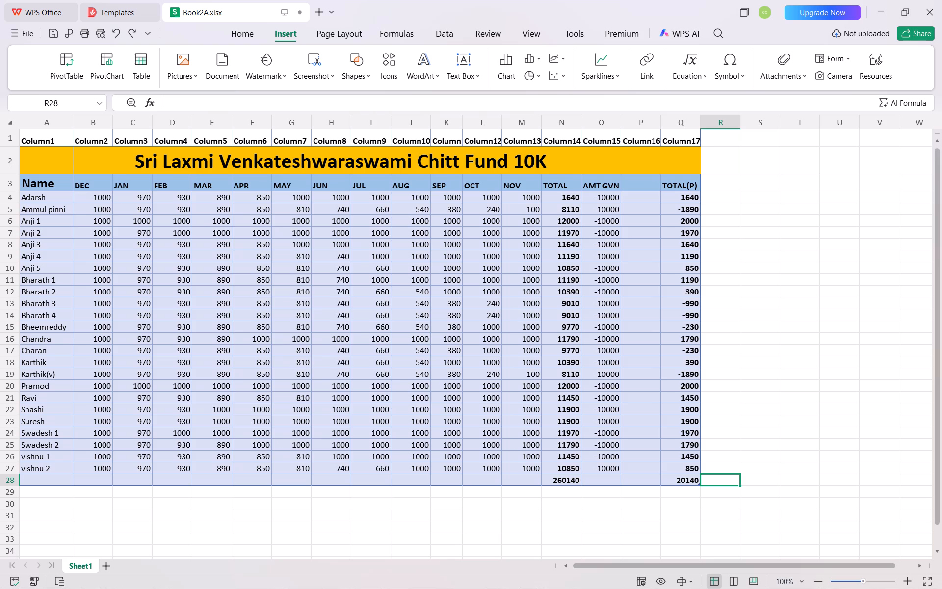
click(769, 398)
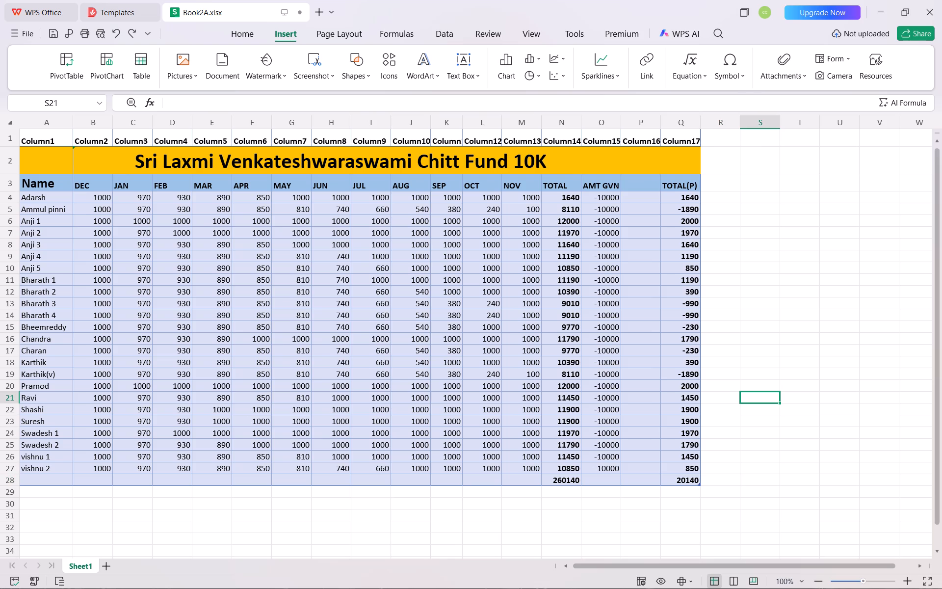
Review the error checking options for title cell B2 and leave the settings as they are.
click(74, 161)
click(62, 149)
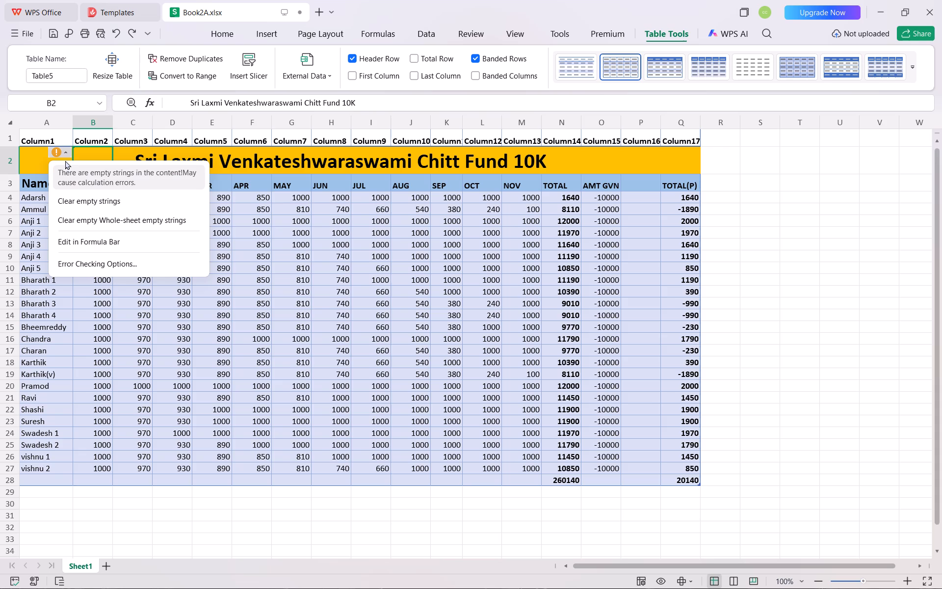
click(101, 264)
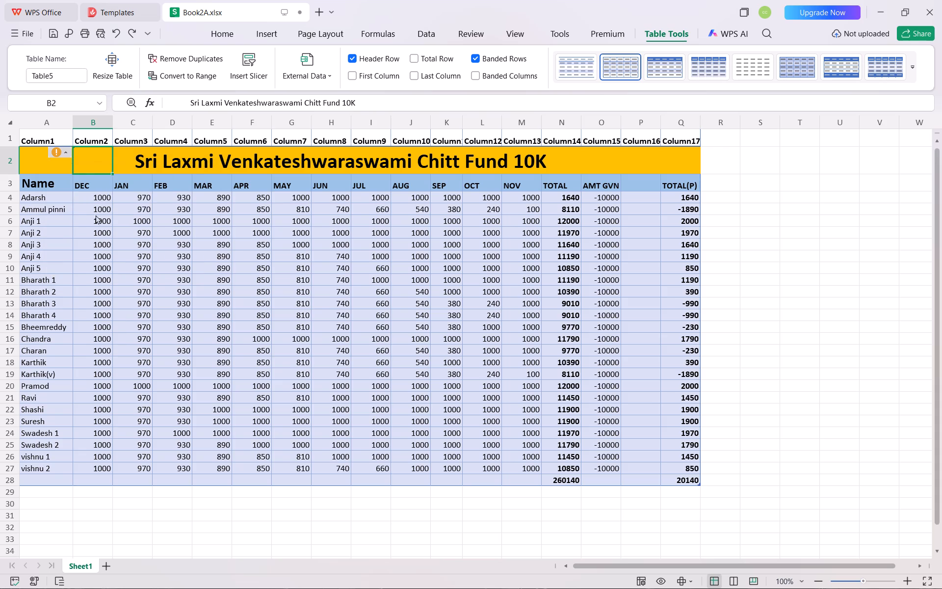
click(50, 157)
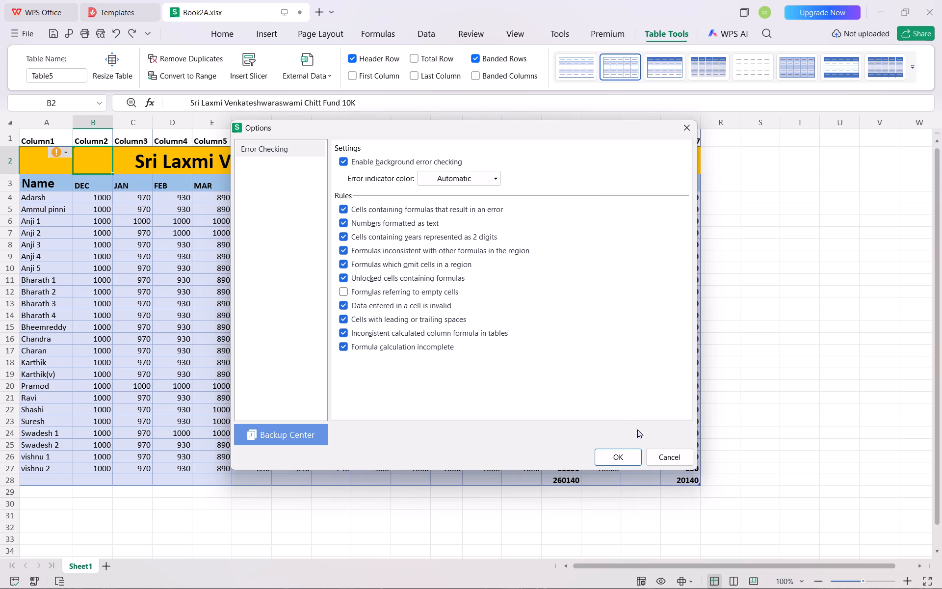
click(671, 455)
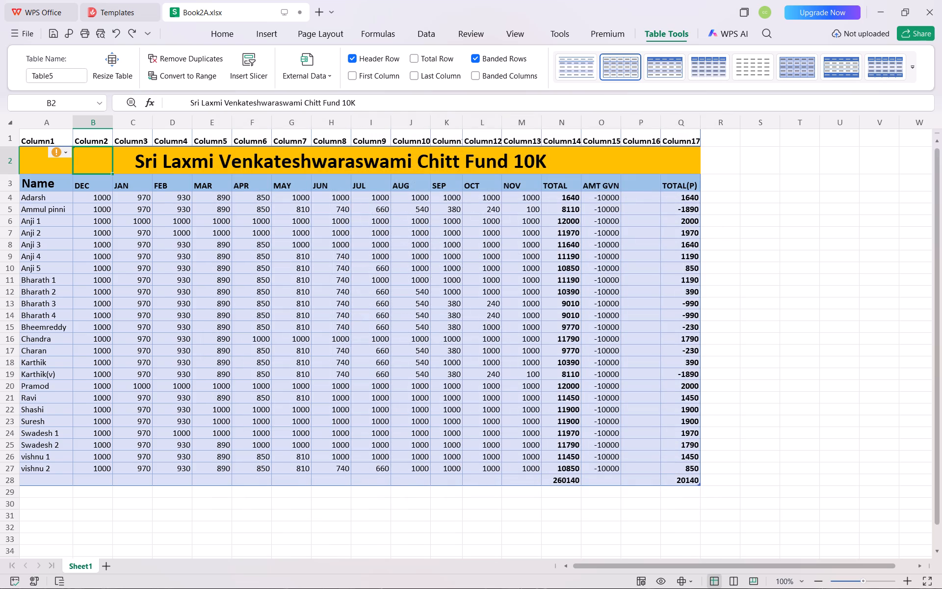
click(734, 158)
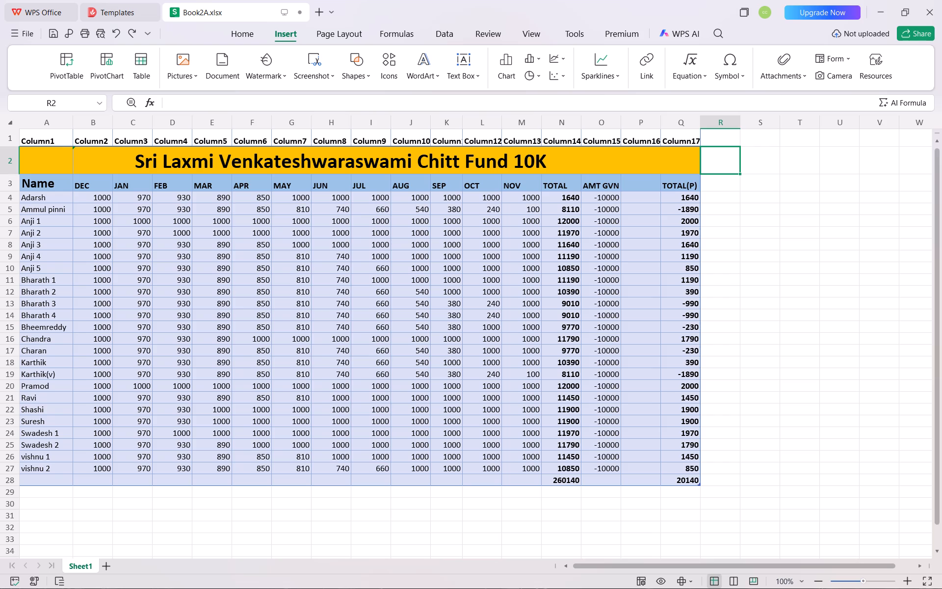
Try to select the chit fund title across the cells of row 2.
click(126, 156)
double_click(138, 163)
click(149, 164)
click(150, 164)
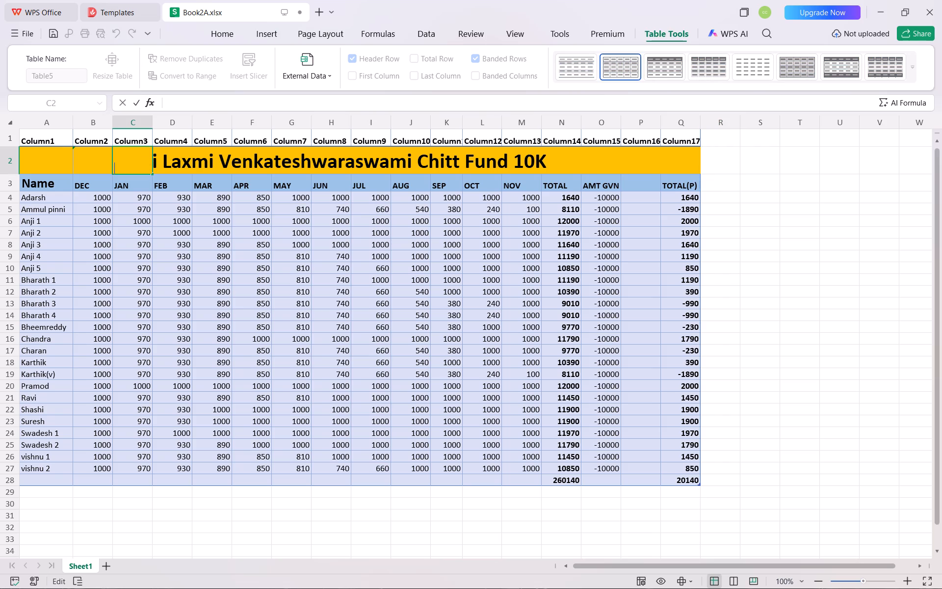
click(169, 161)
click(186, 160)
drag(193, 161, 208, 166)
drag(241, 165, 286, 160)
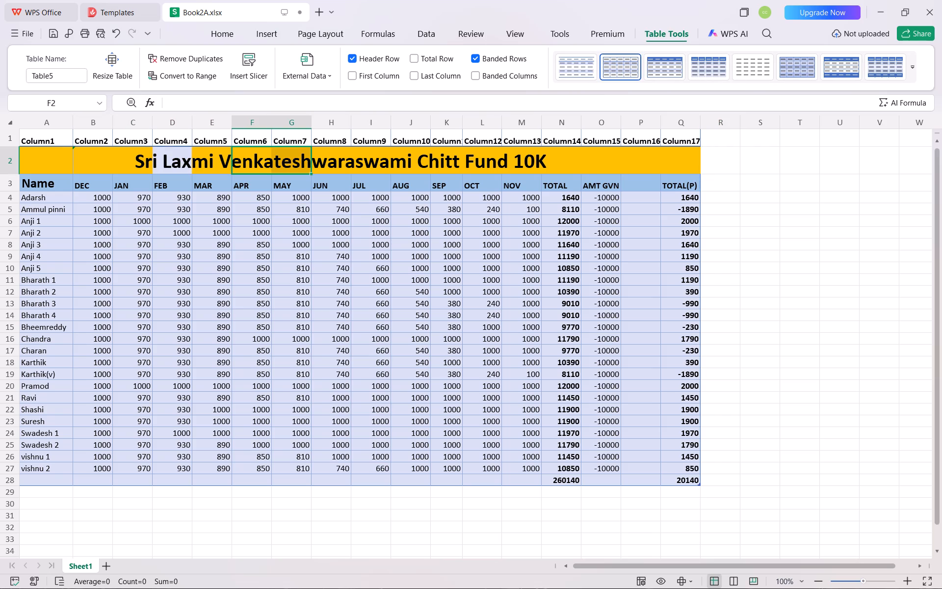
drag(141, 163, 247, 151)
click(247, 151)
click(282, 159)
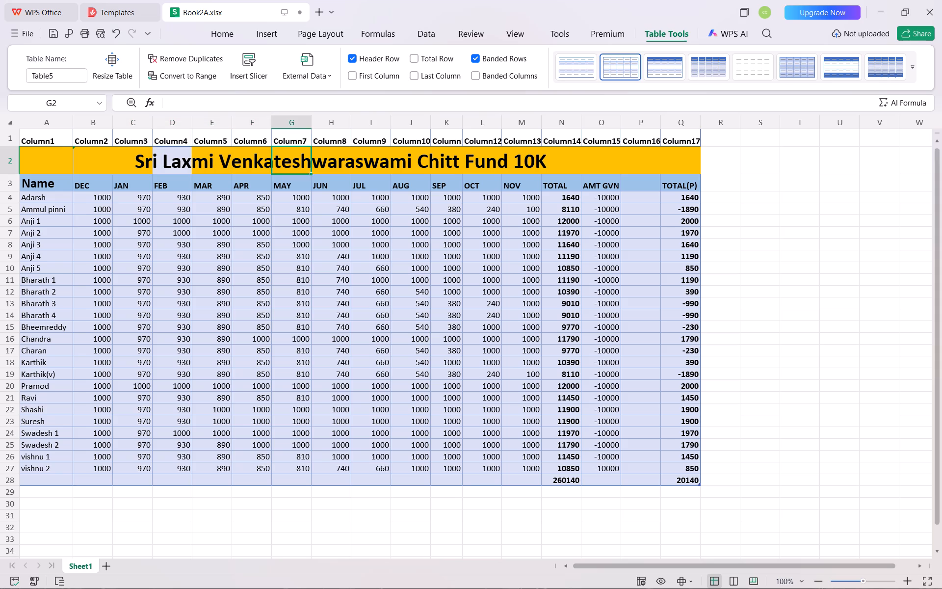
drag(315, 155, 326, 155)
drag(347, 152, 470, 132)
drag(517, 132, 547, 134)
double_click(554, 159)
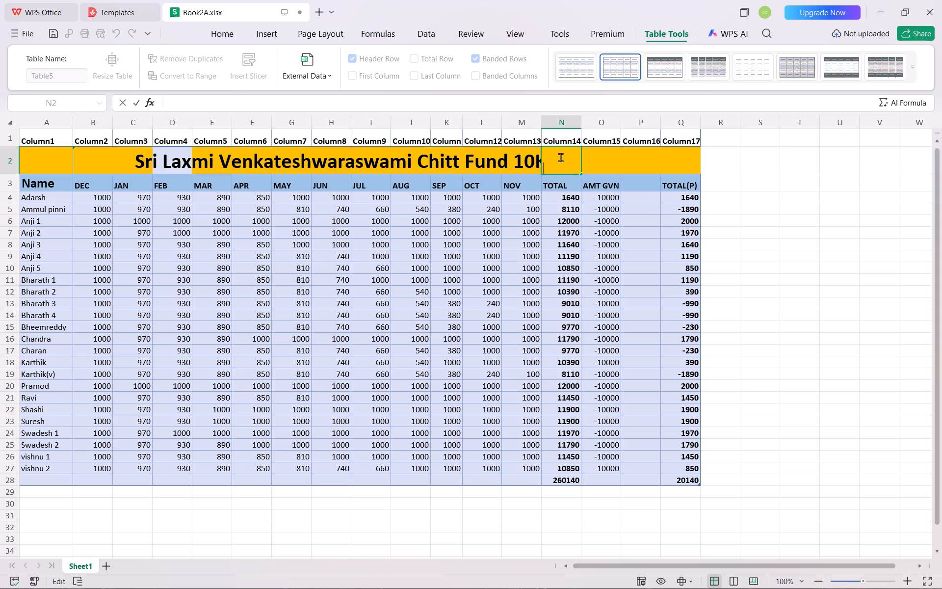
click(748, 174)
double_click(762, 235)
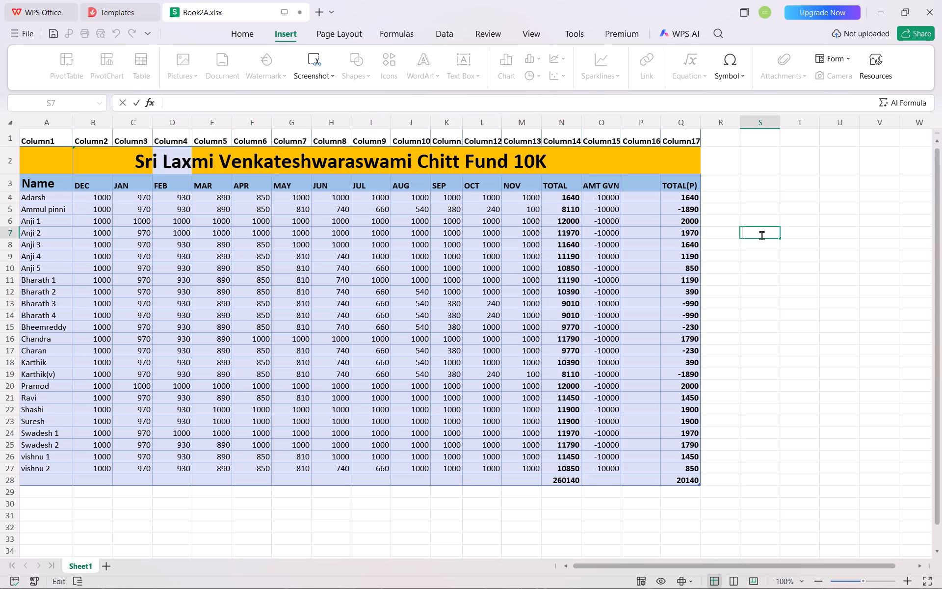
Fill cell D2 in the title row with the gold theme colour used in the rest of the row.
click(170, 155)
click(166, 156)
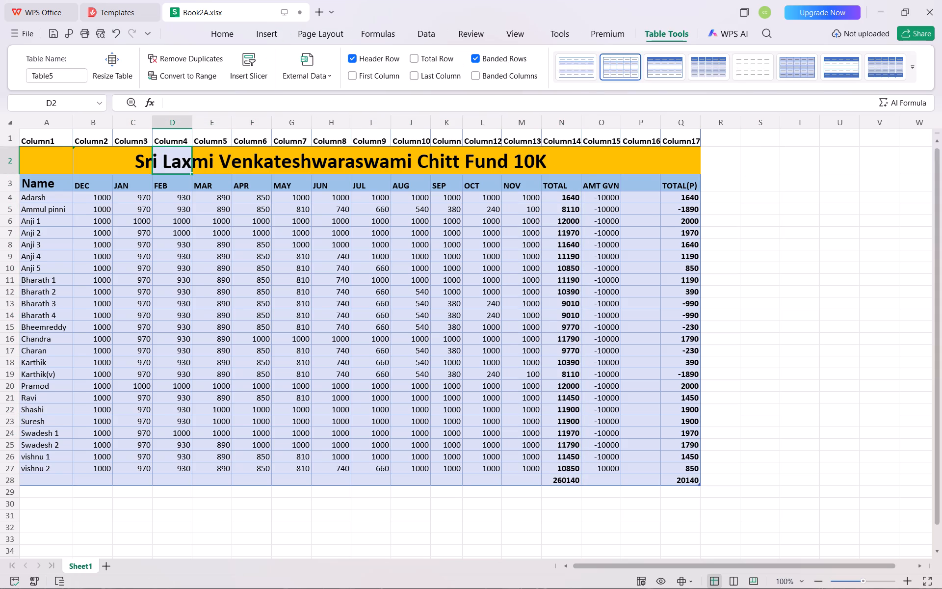
right_click(166, 156)
click(196, 131)
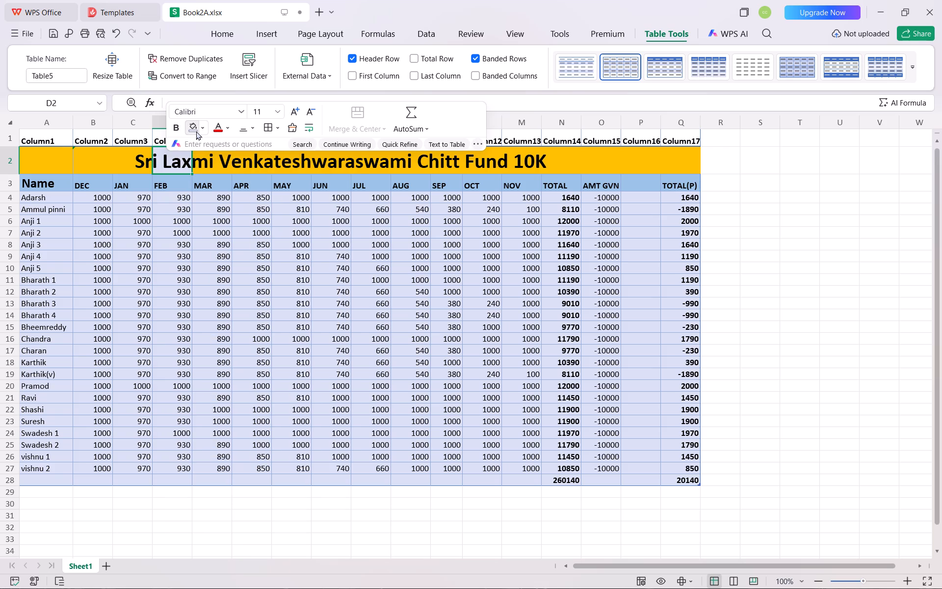
click(200, 130)
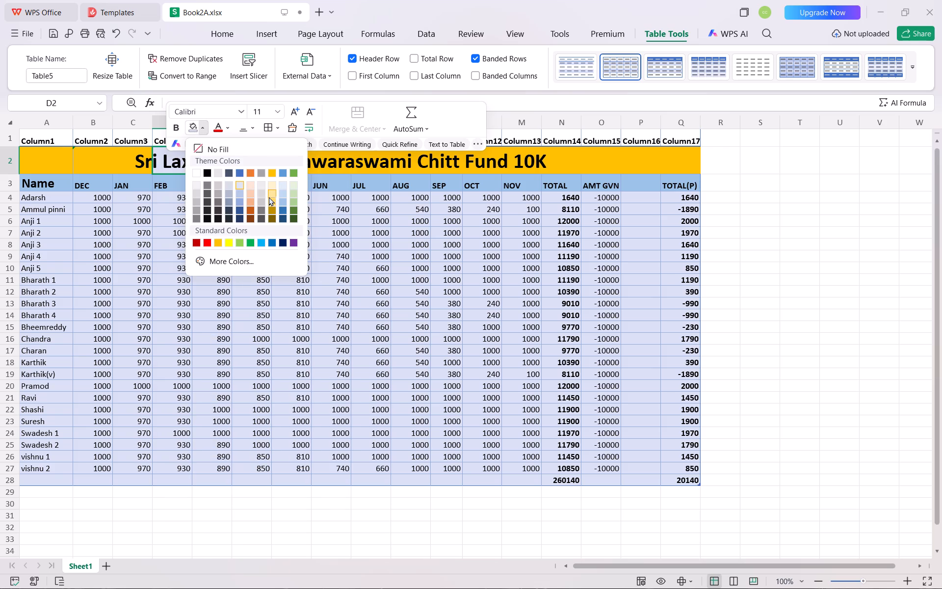
click(273, 172)
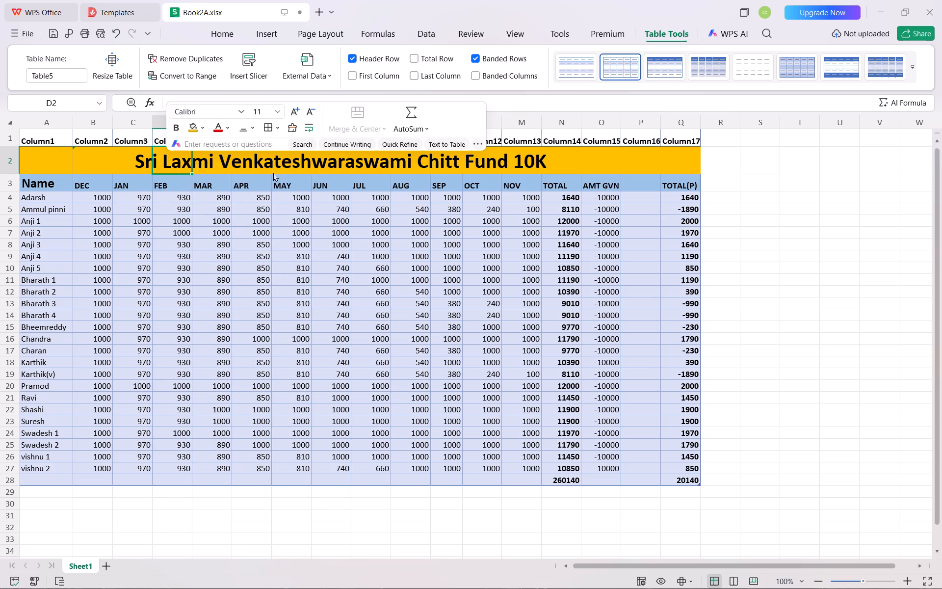
click(734, 152)
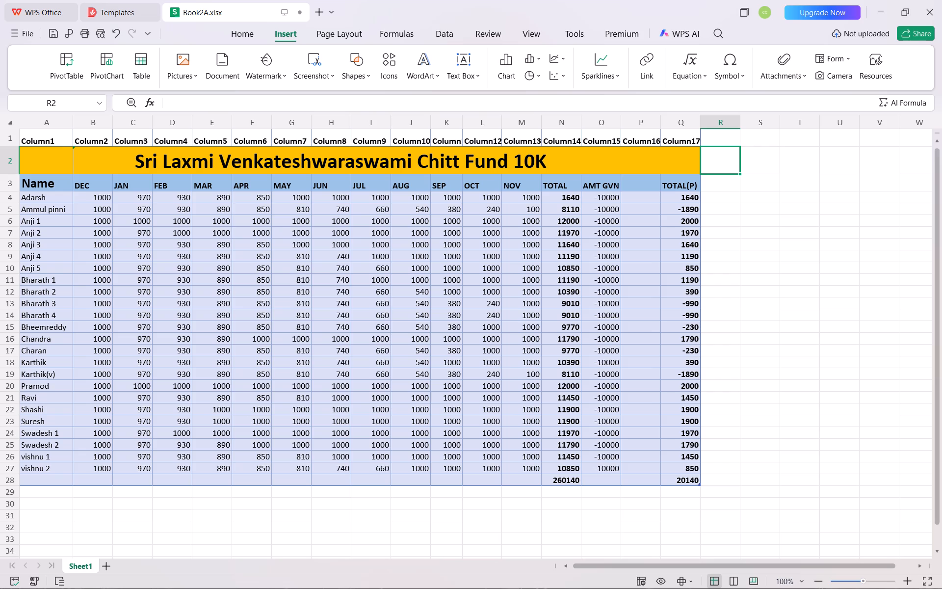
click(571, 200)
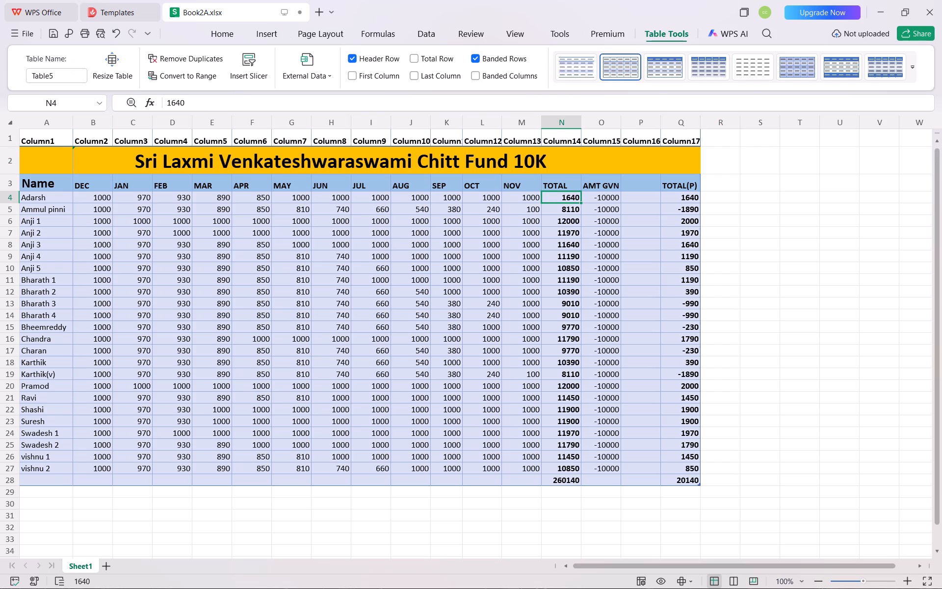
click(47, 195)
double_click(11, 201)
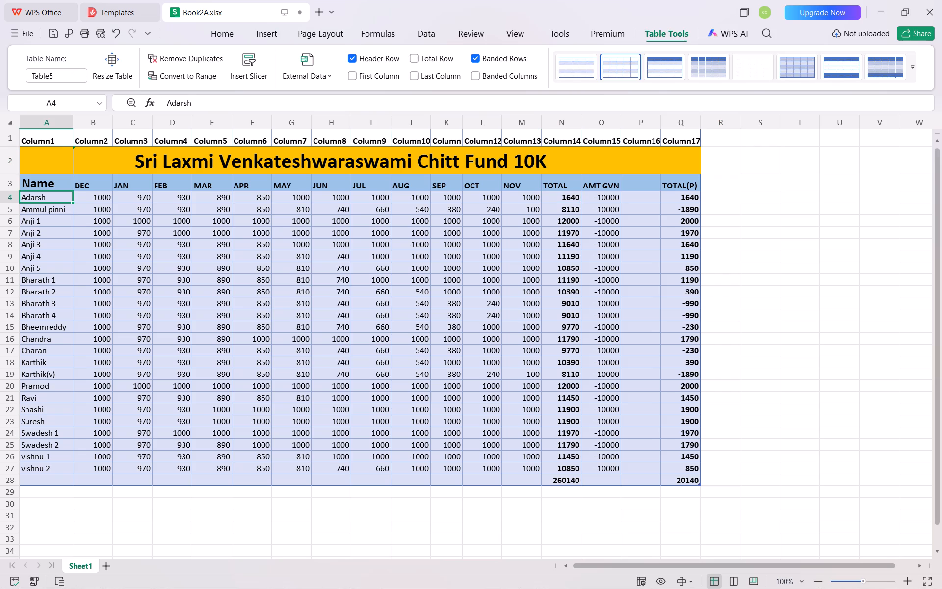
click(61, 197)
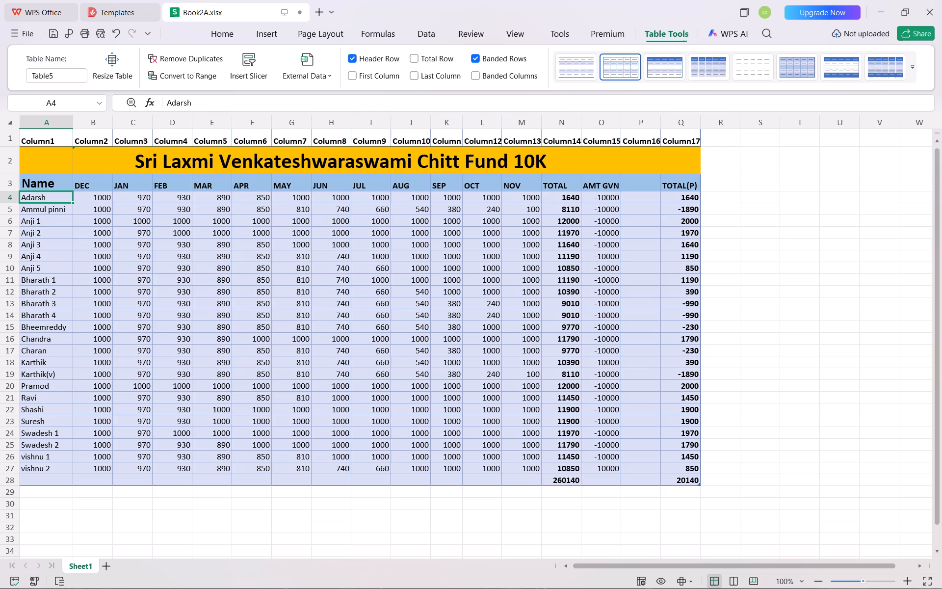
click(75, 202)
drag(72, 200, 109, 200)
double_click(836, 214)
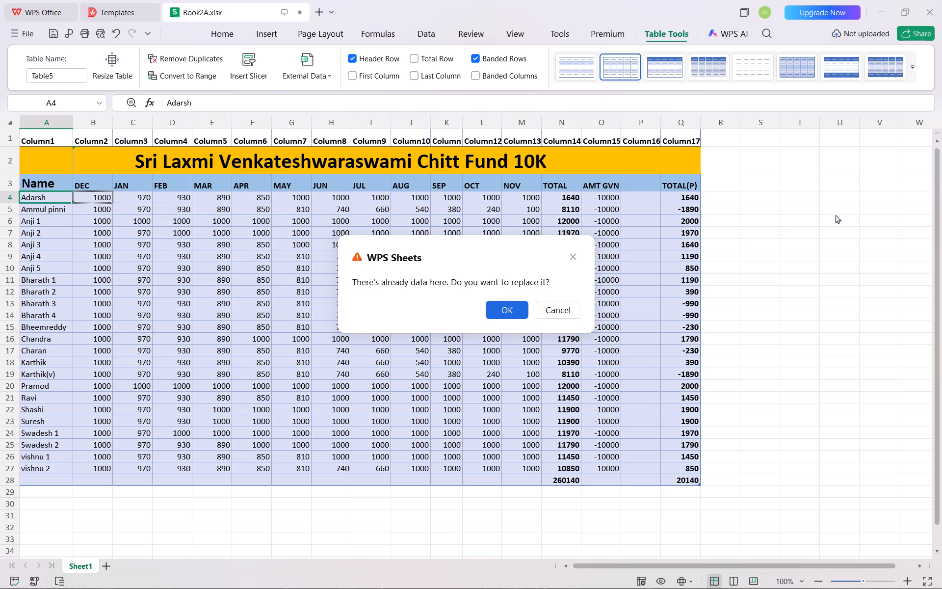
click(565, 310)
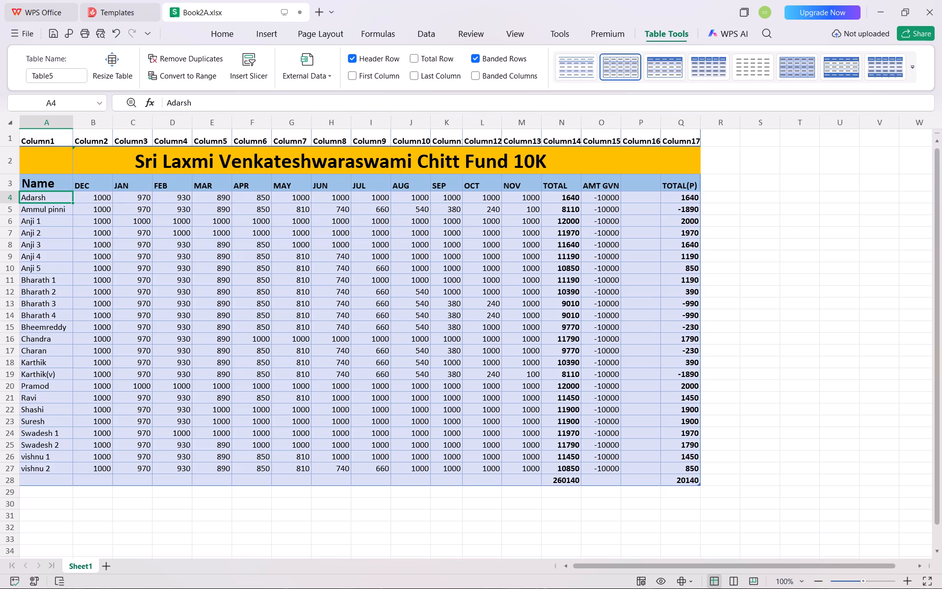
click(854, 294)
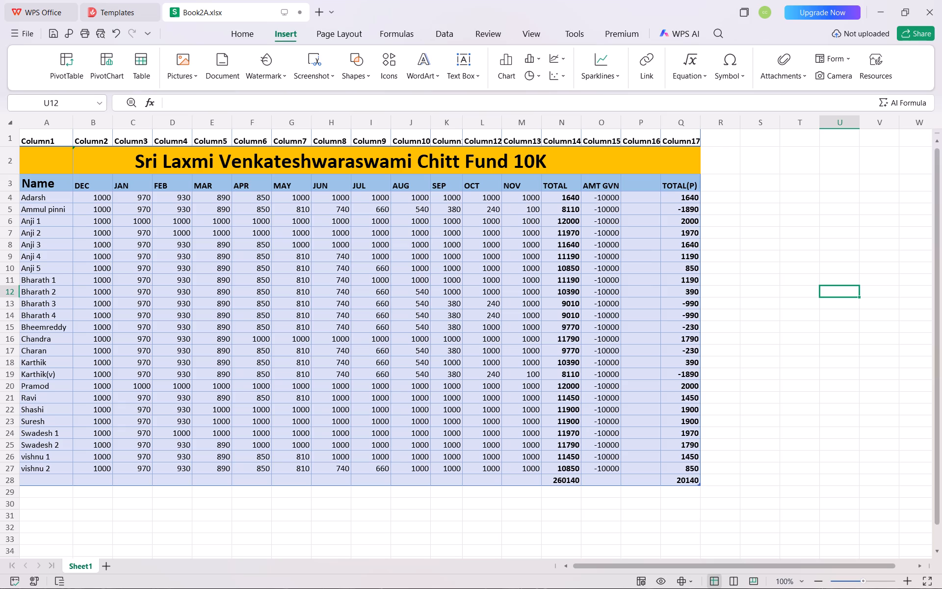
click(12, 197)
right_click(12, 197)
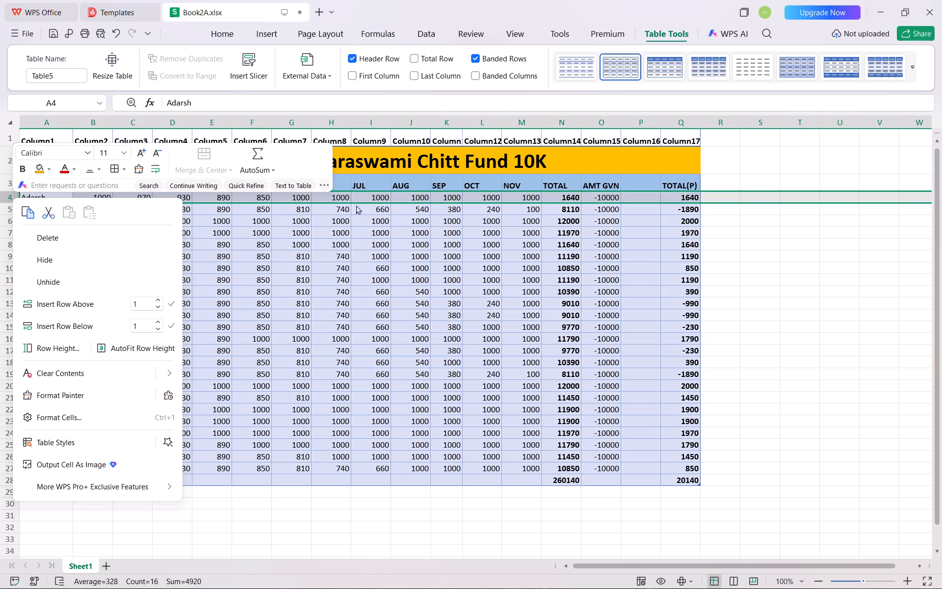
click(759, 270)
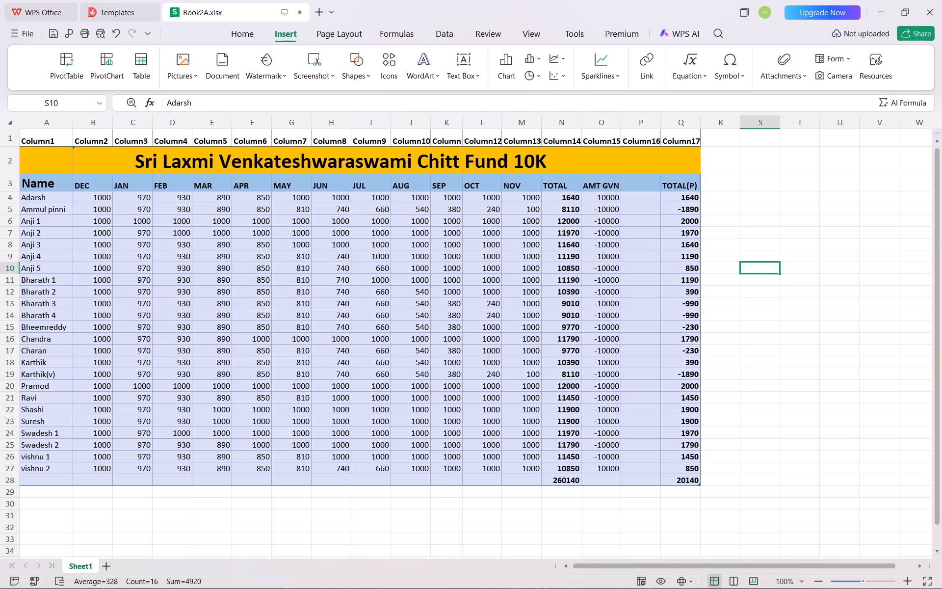
Fill the whole TOTAL(P) column Q with the standard red colour.
click(679, 122)
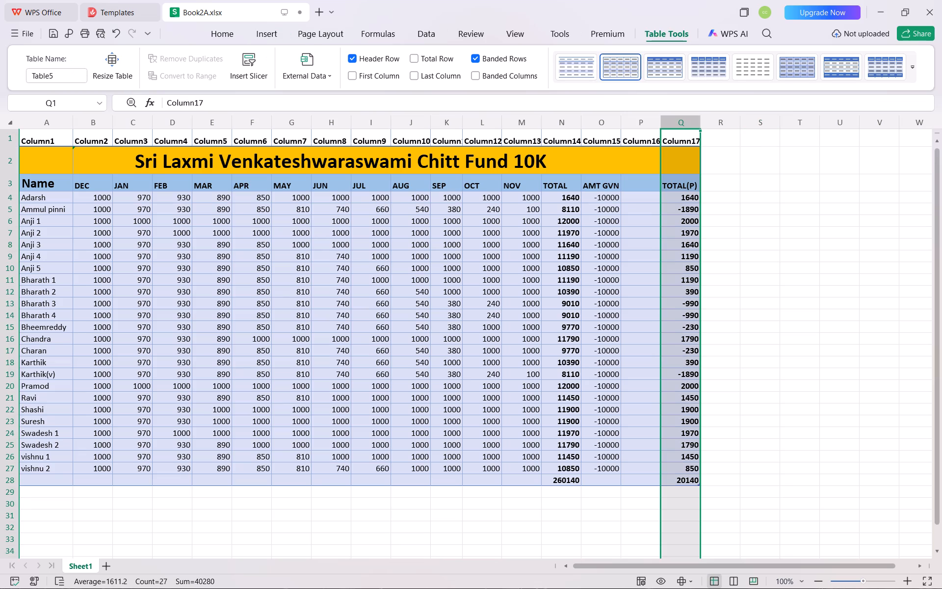
right_click(679, 122)
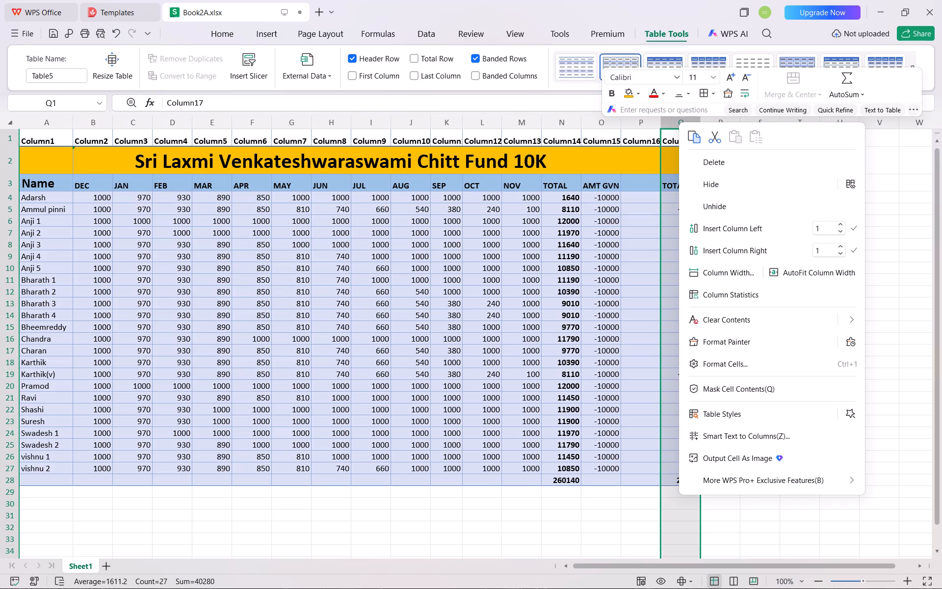
click(639, 97)
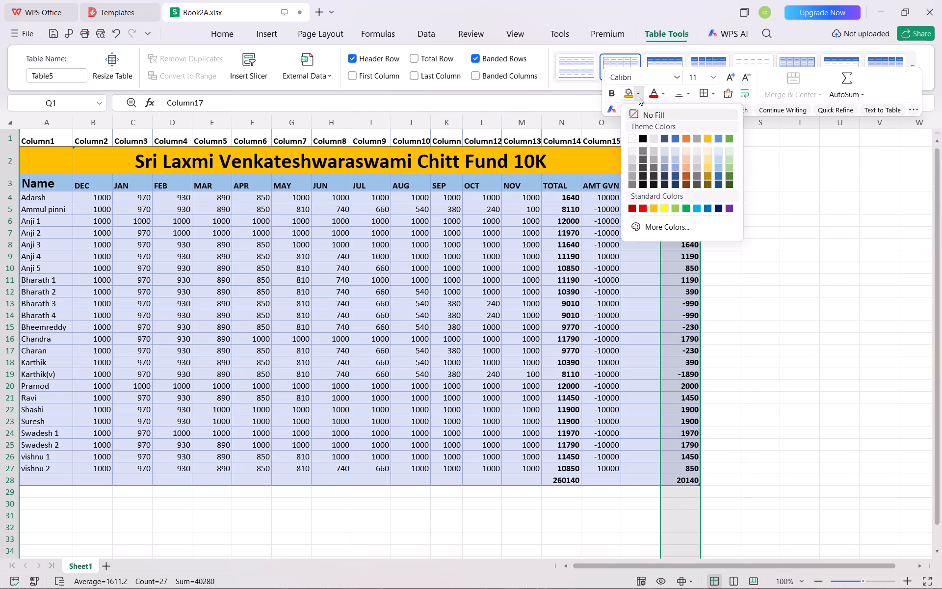
click(645, 207)
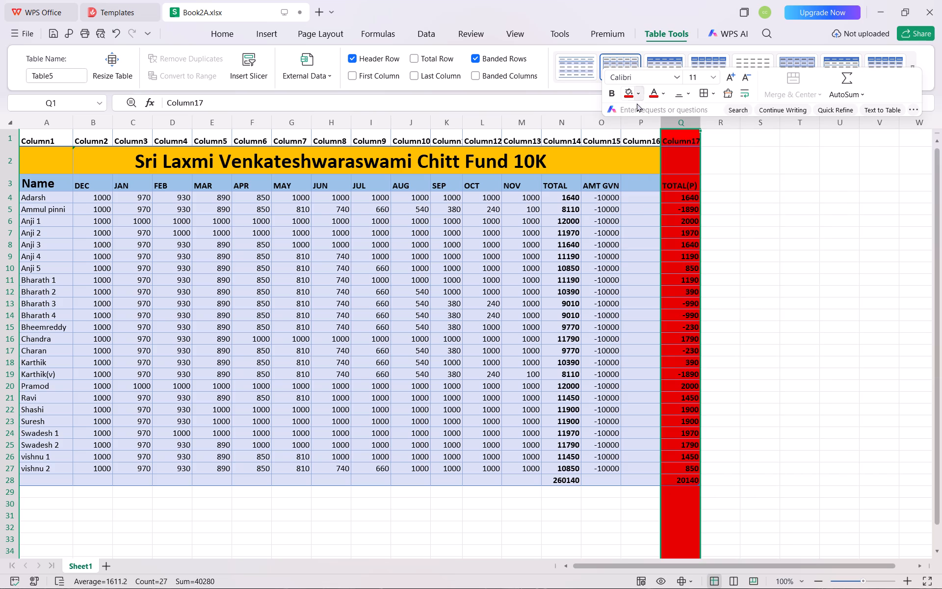
Fill the whole blank column P, between AMT GVN and TOTAL(P), with the standard violet colour.
click(642, 129)
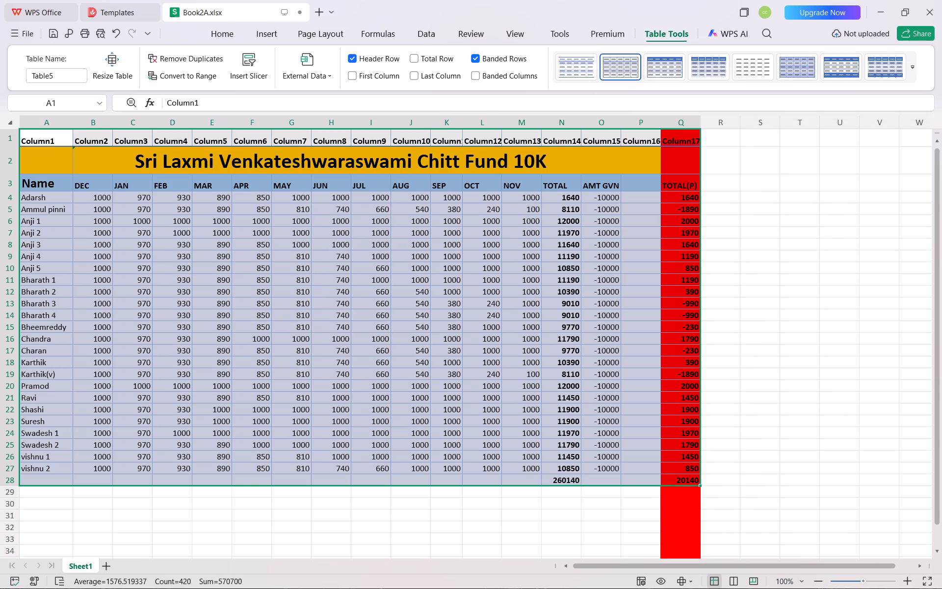
click(754, 157)
click(648, 121)
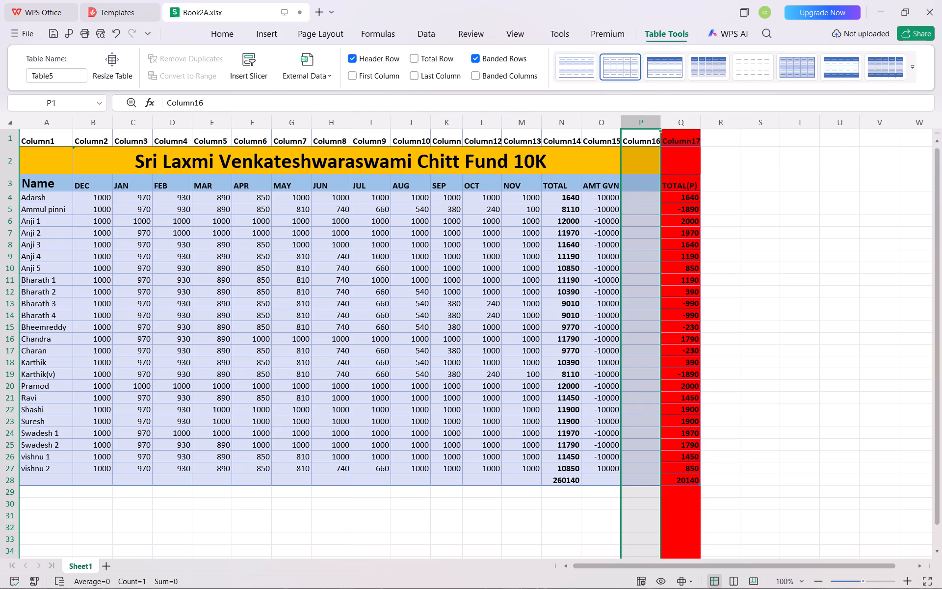
right_click(642, 127)
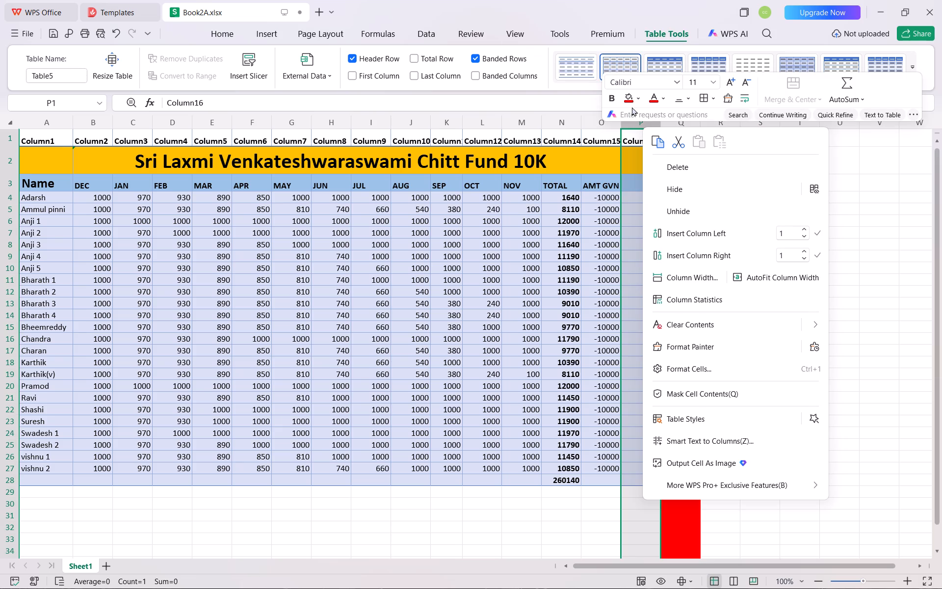
click(633, 100)
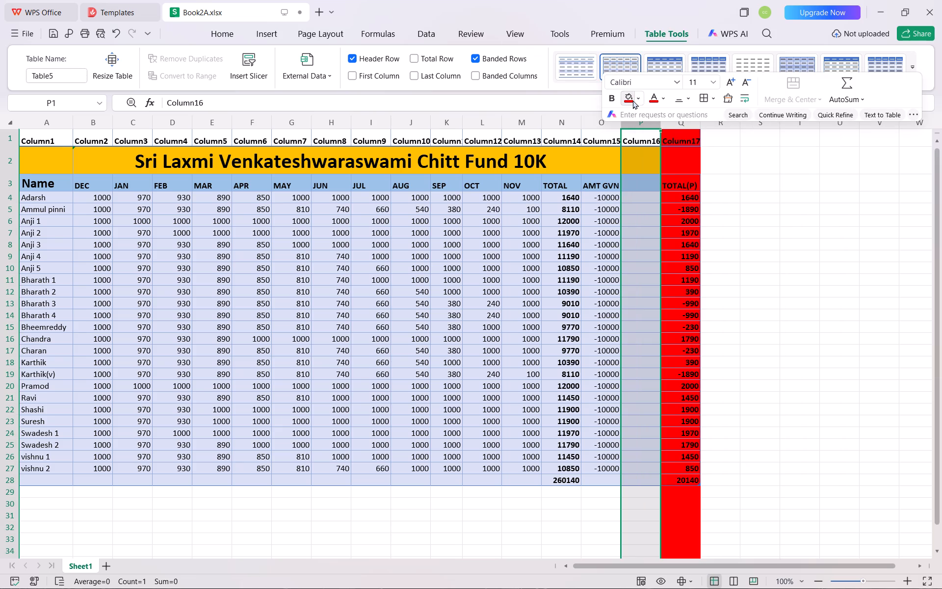
click(628, 97)
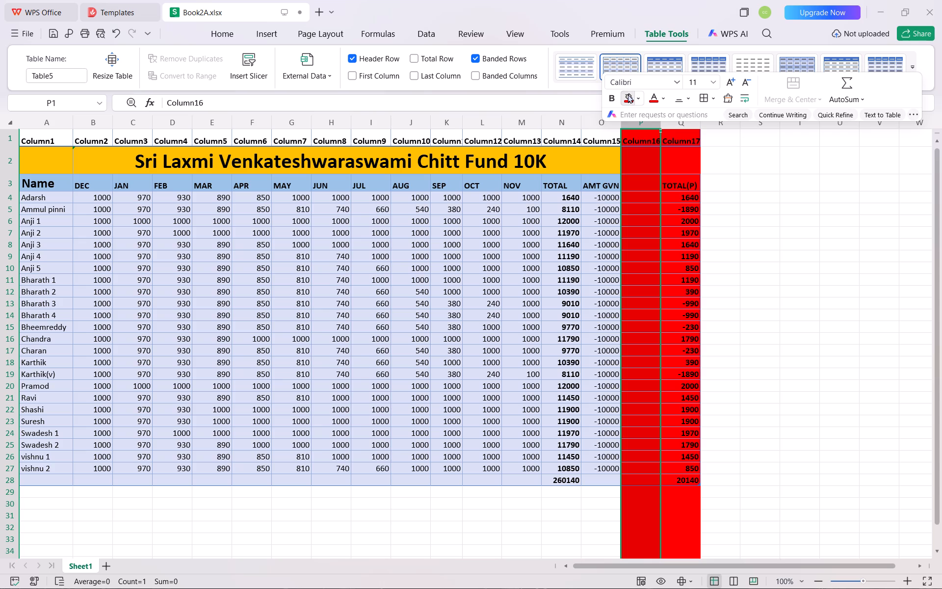
double_click(628, 94)
click(640, 100)
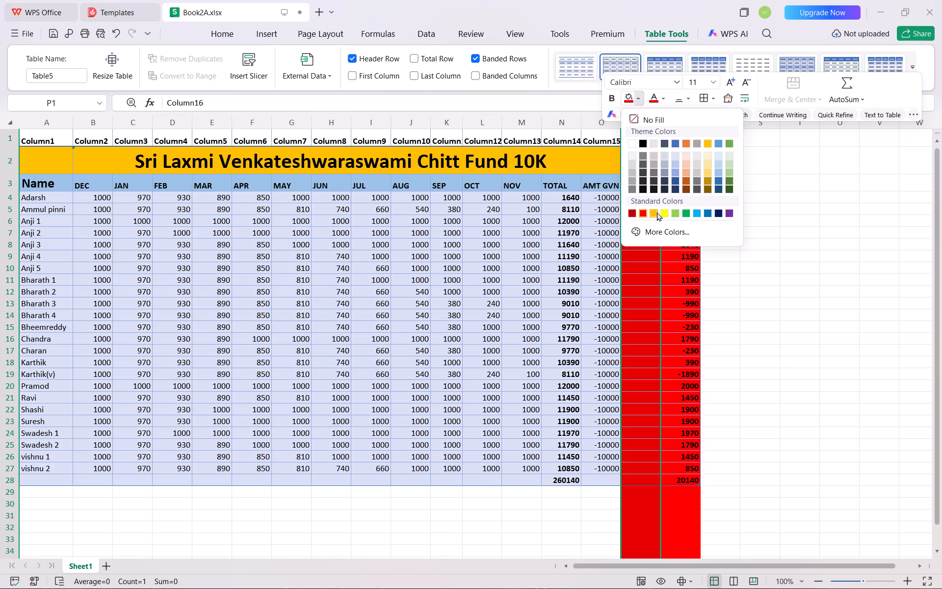
click(728, 214)
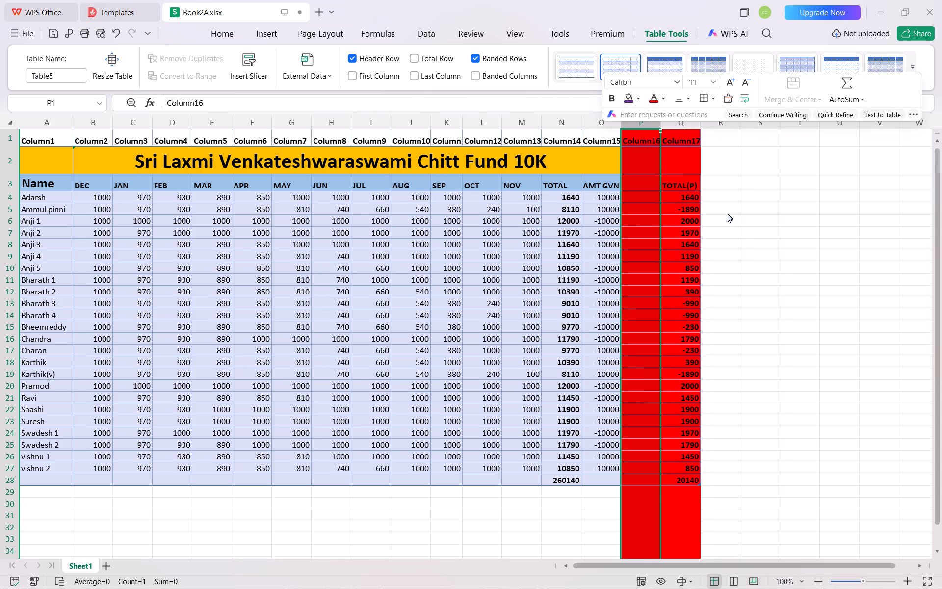
Fill the whole AMT GVN column O with the standard blue colour.
click(610, 143)
right_click(610, 143)
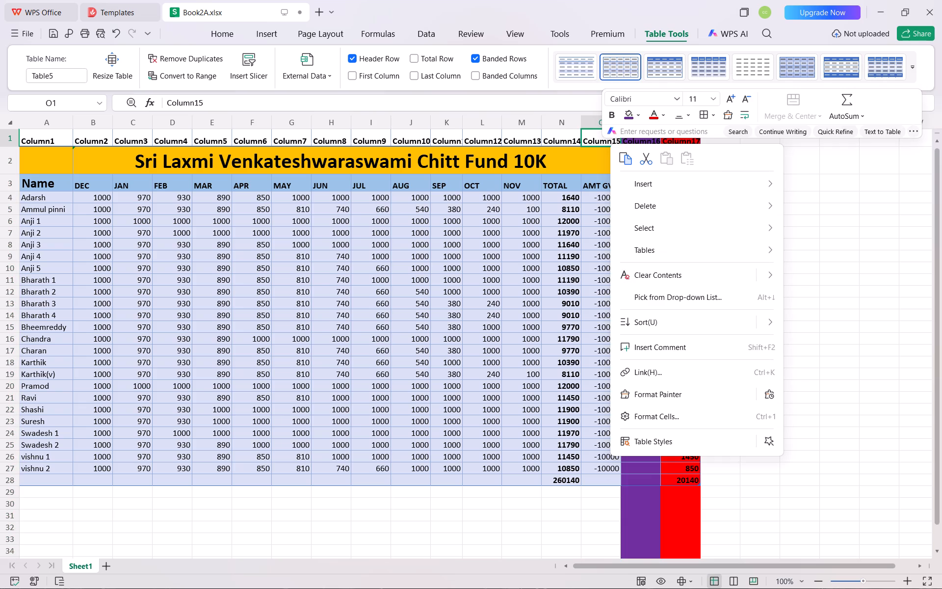
click(821, 180)
click(616, 125)
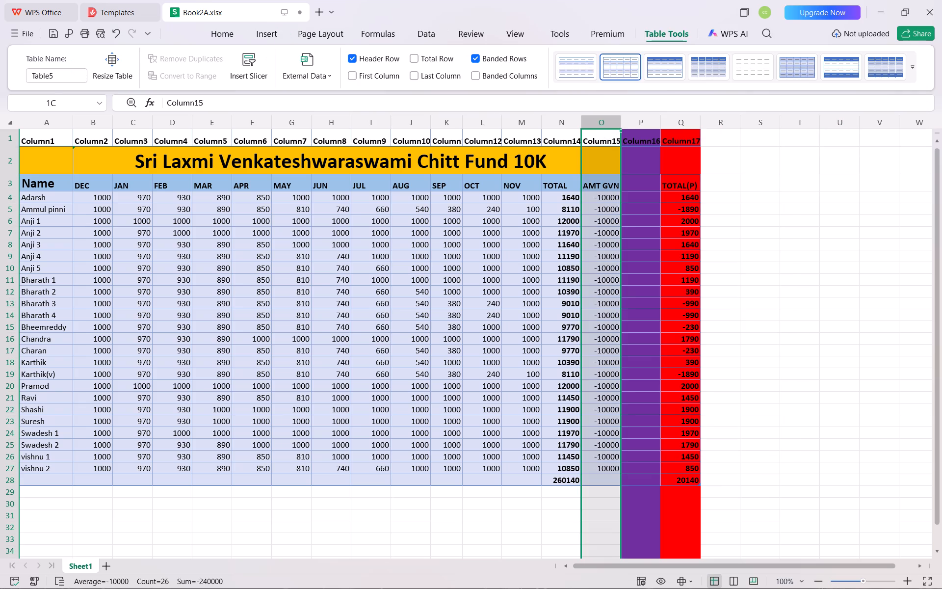
right_click(605, 123)
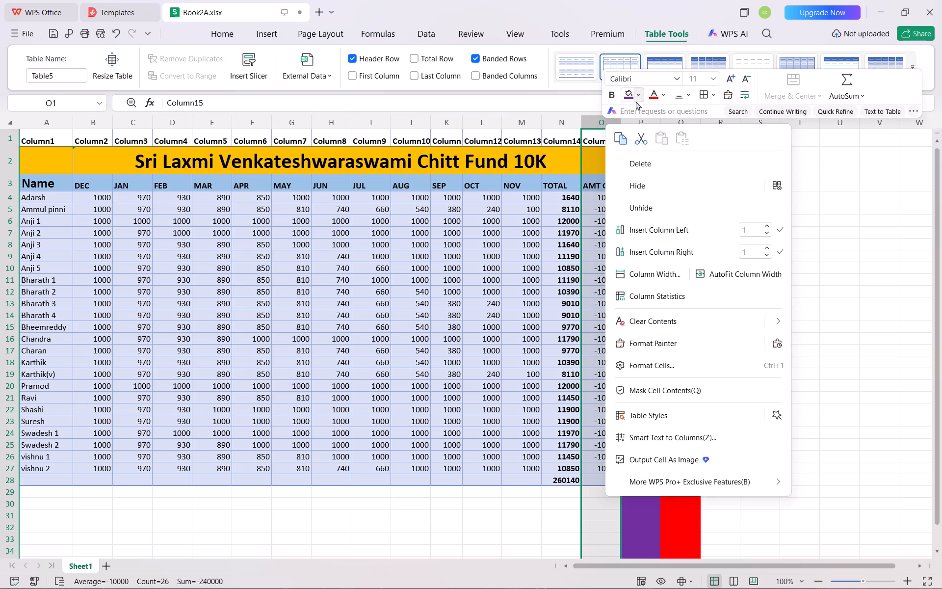
click(636, 98)
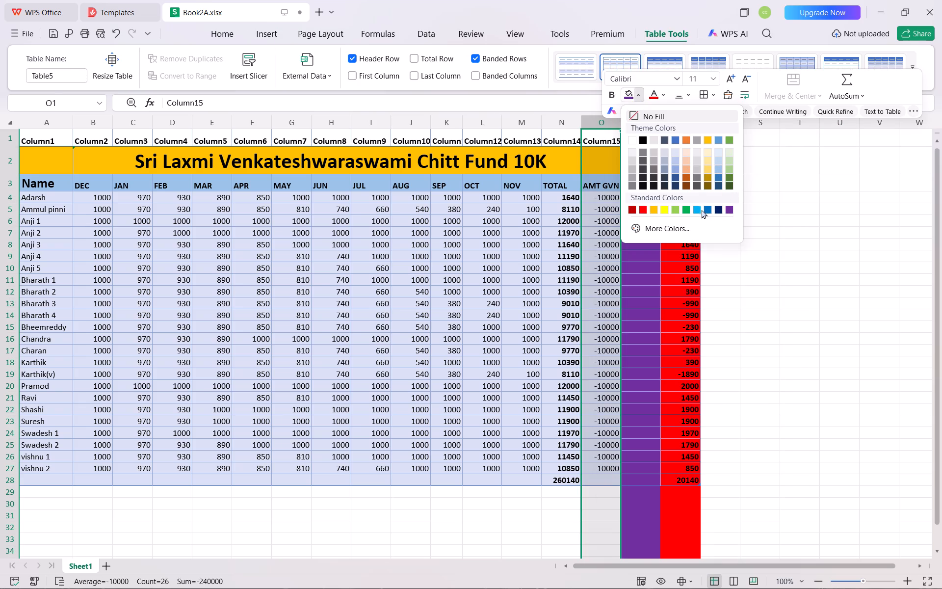
click(706, 208)
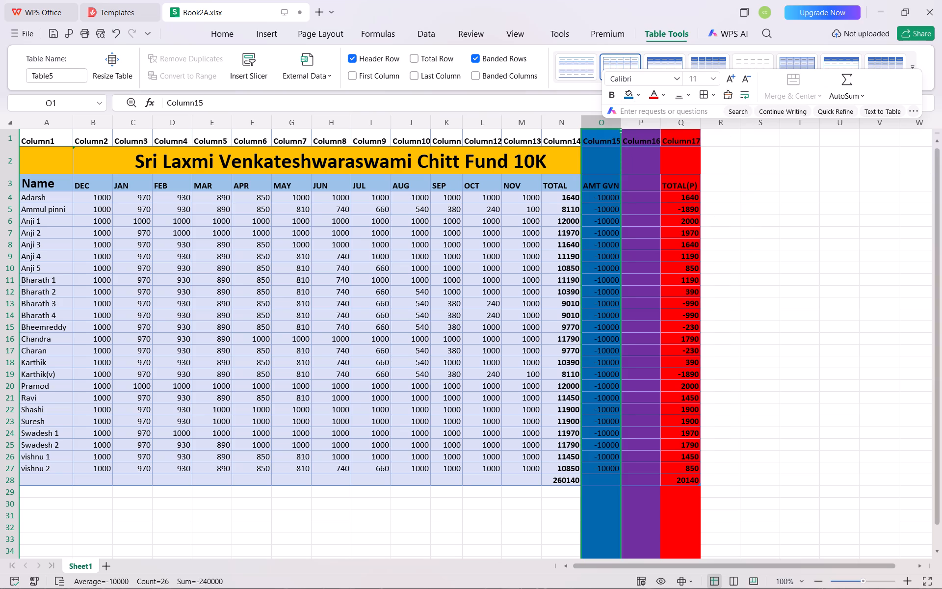
Fill the whole TOTAL column N with the standard light blue colour.
click(563, 122)
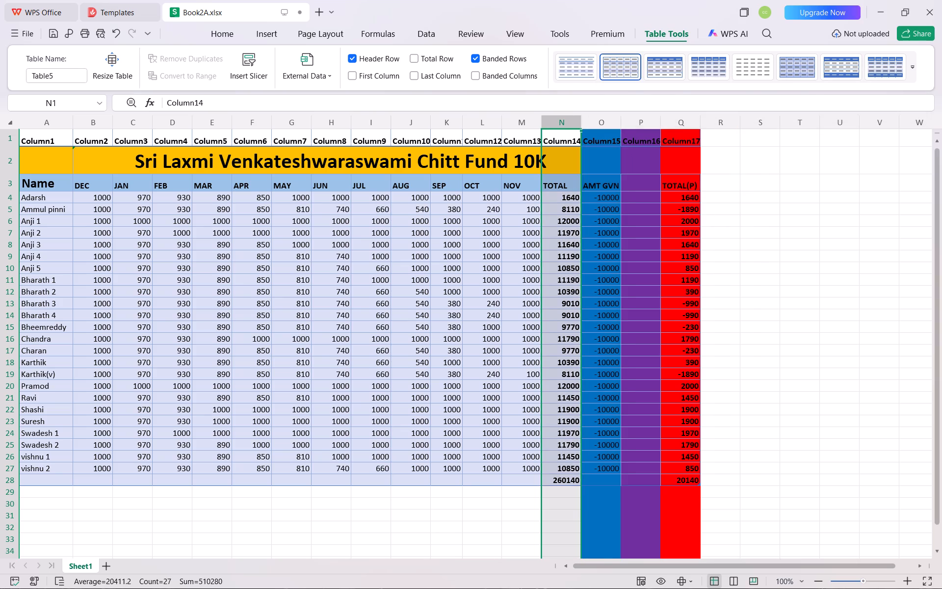
right_click(563, 122)
click(598, 94)
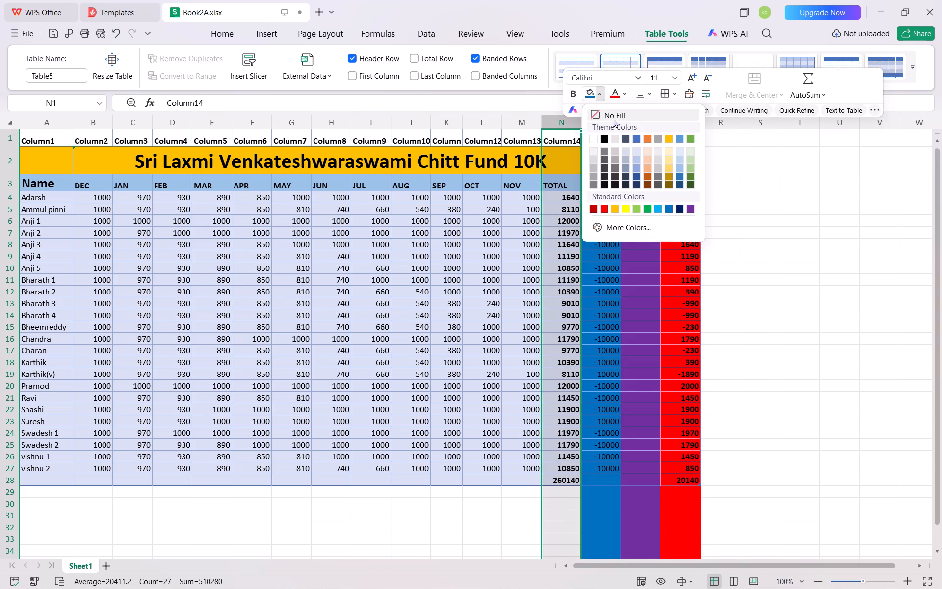
click(658, 209)
click(728, 214)
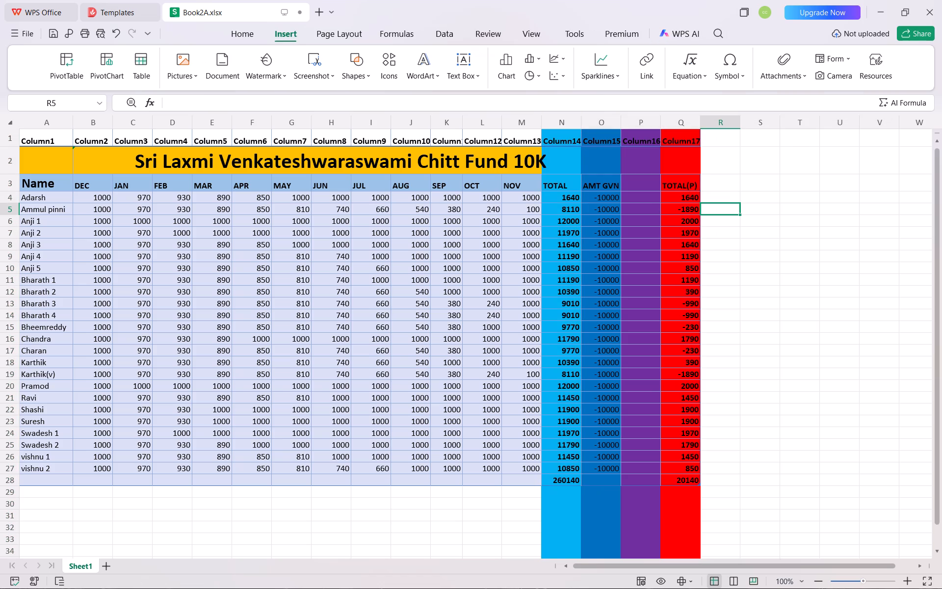
Fill the whole NOV column M with the standard green colour.
right_click(520, 123)
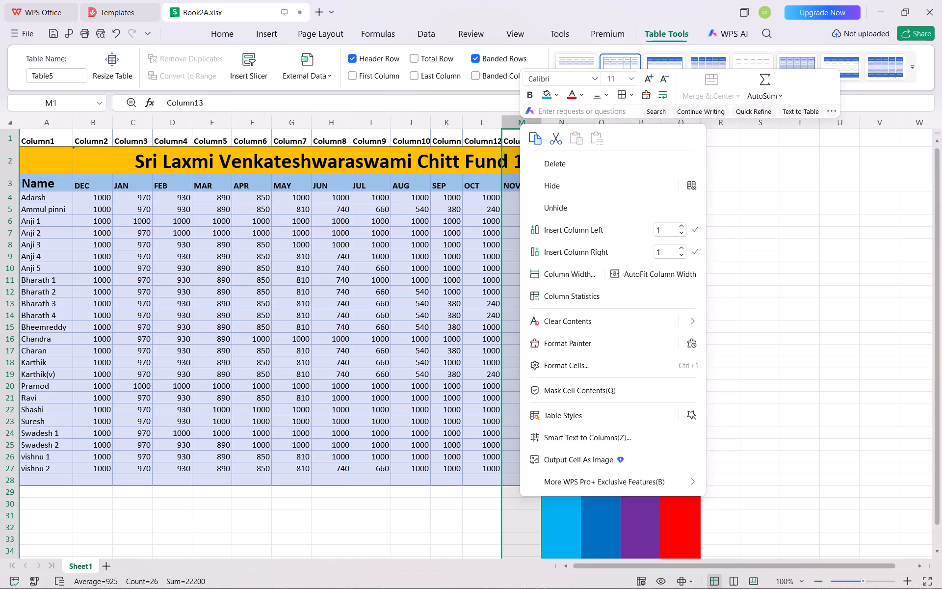
click(556, 95)
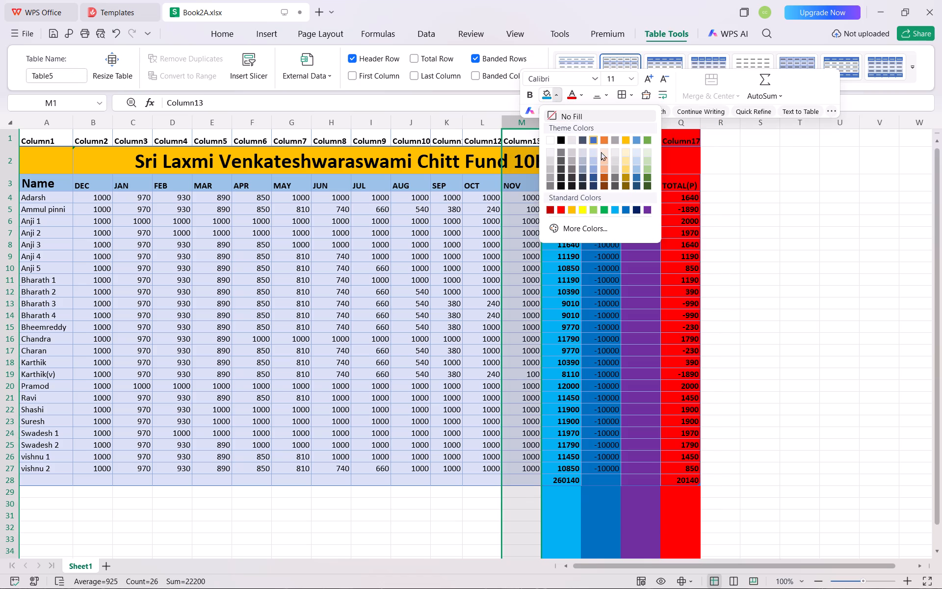
click(602, 212)
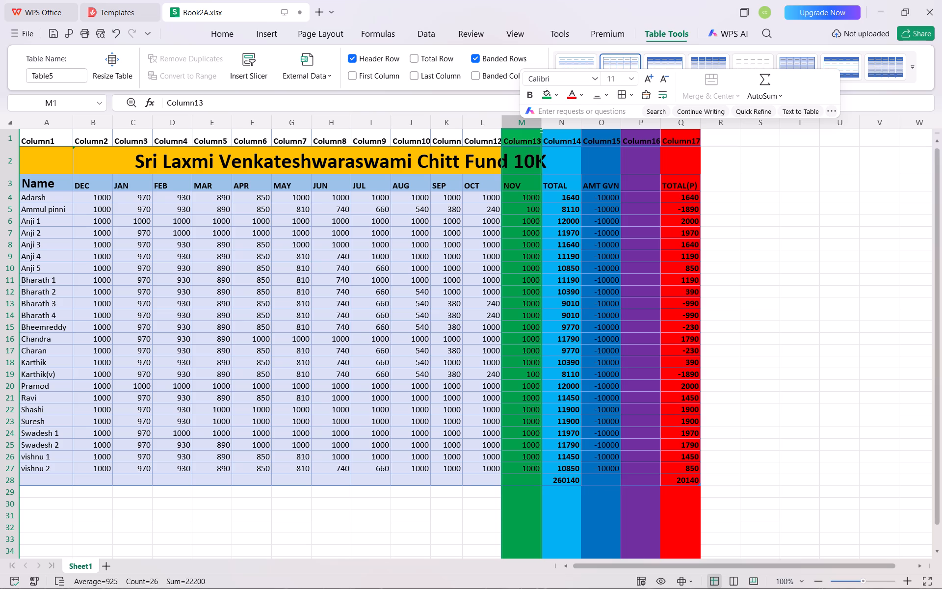
Fill the whole OCT column L with the standard light green colour.
click(483, 127)
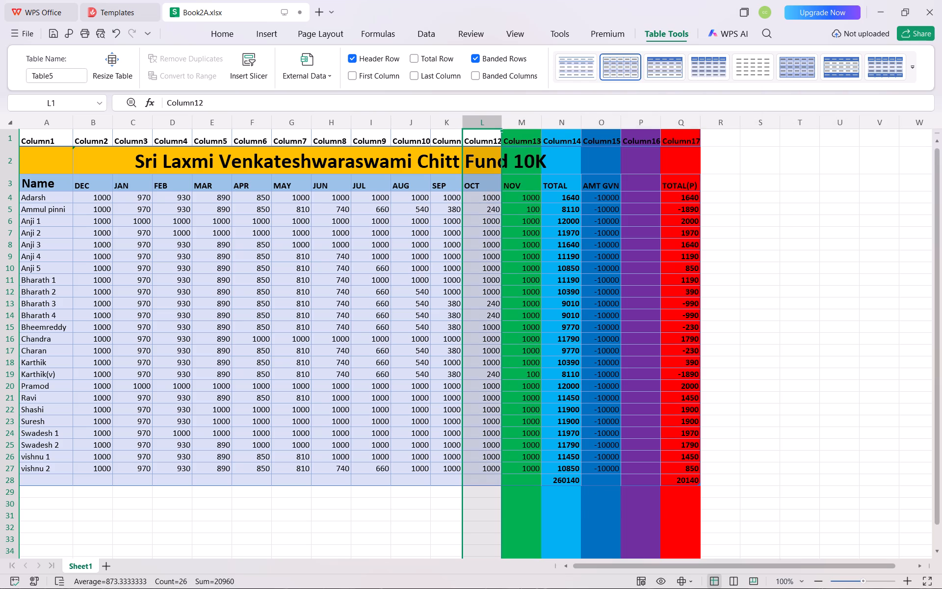
right_click(483, 127)
click(521, 101)
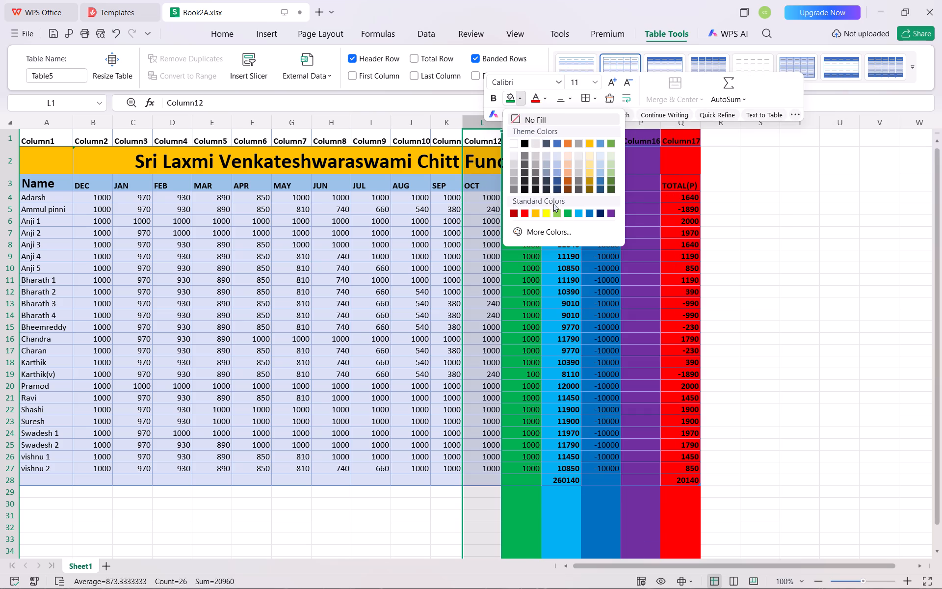
click(559, 214)
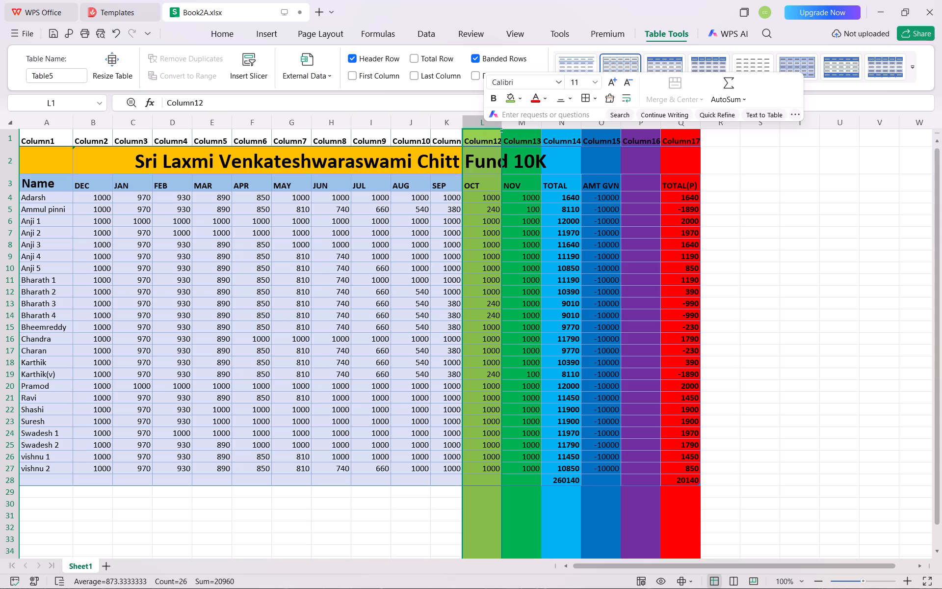
Fill the whole SEP column K with the standard yellow colour.
click(449, 128)
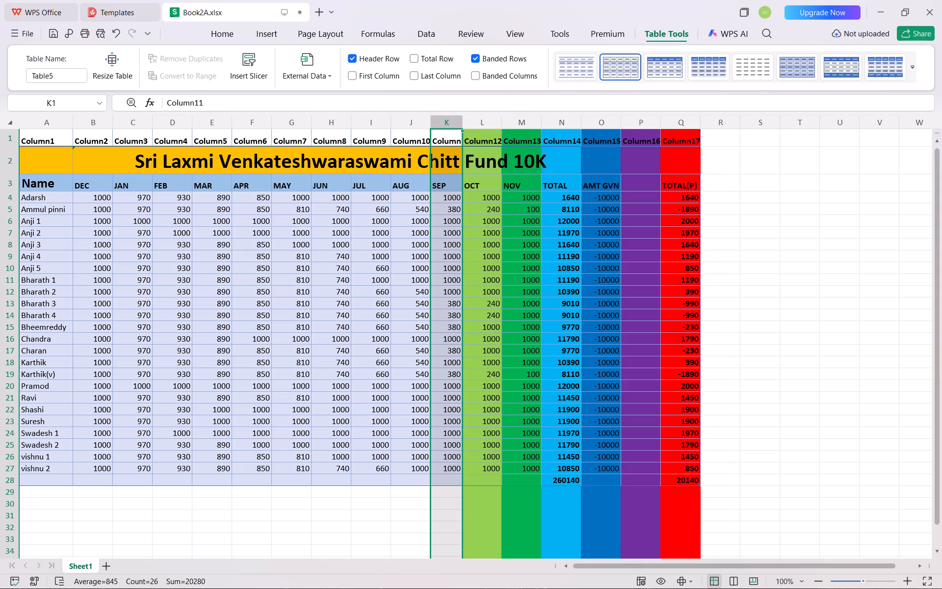
right_click(449, 128)
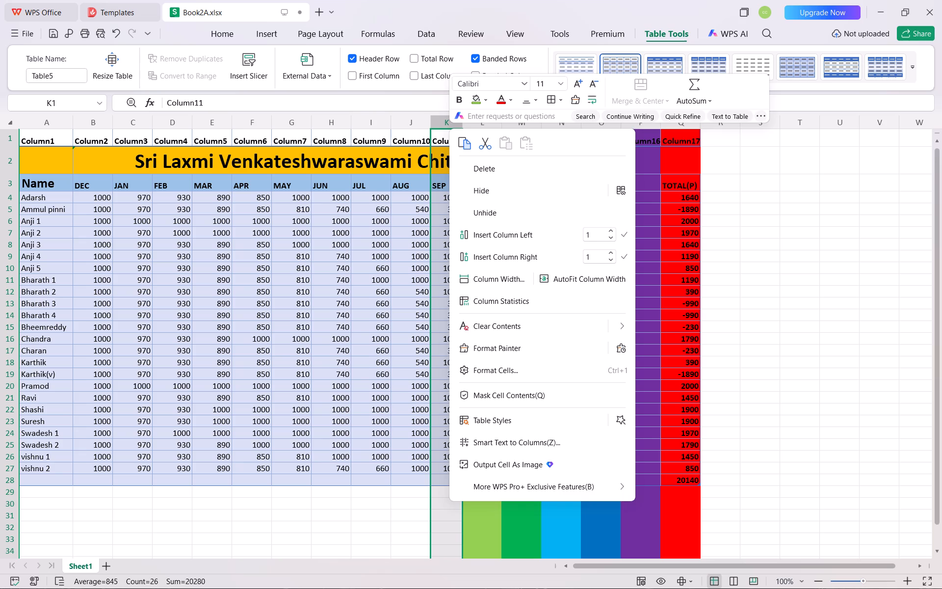
click(487, 101)
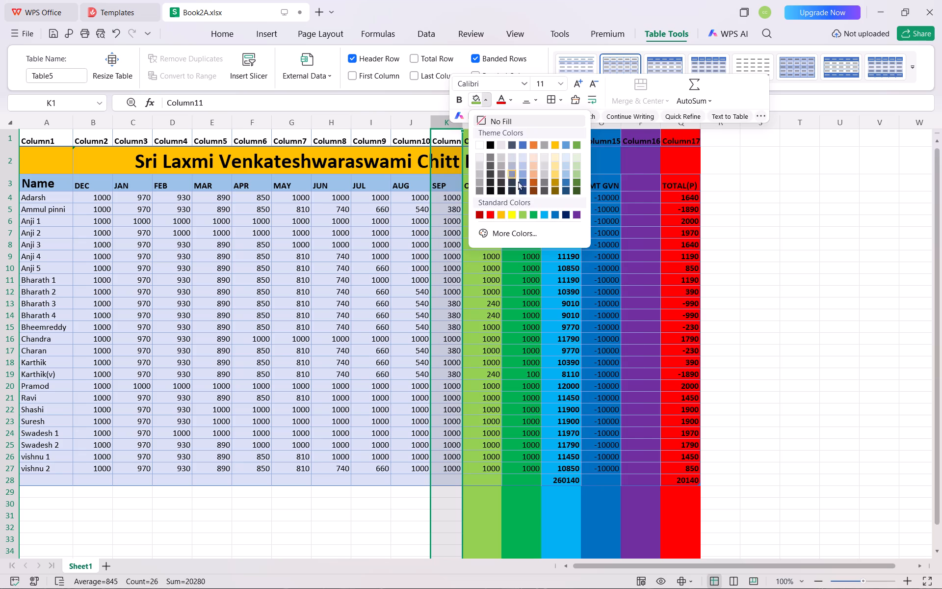
click(512, 214)
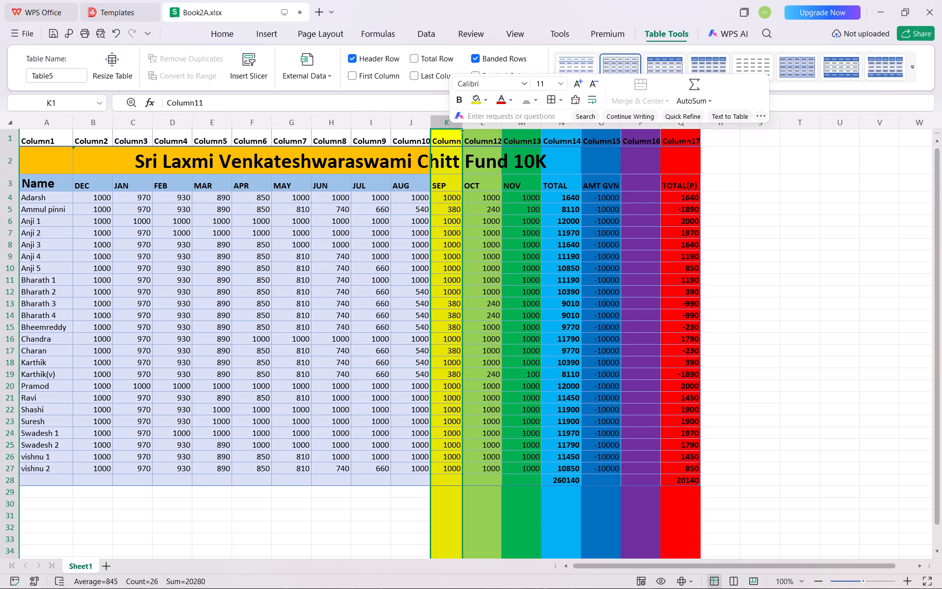
Fill the whole AUG column J with the standard dark red colour.
right_click(412, 124)
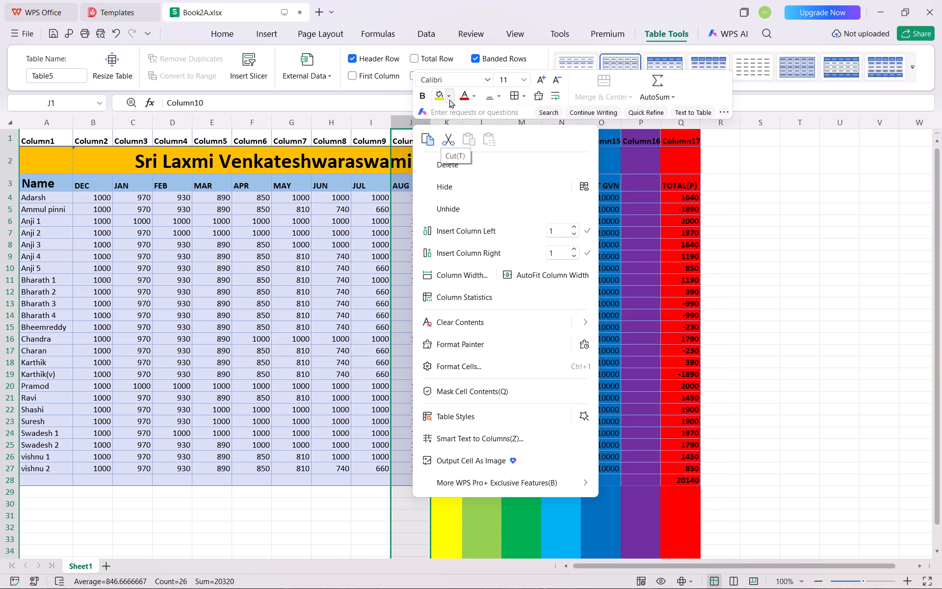
click(449, 98)
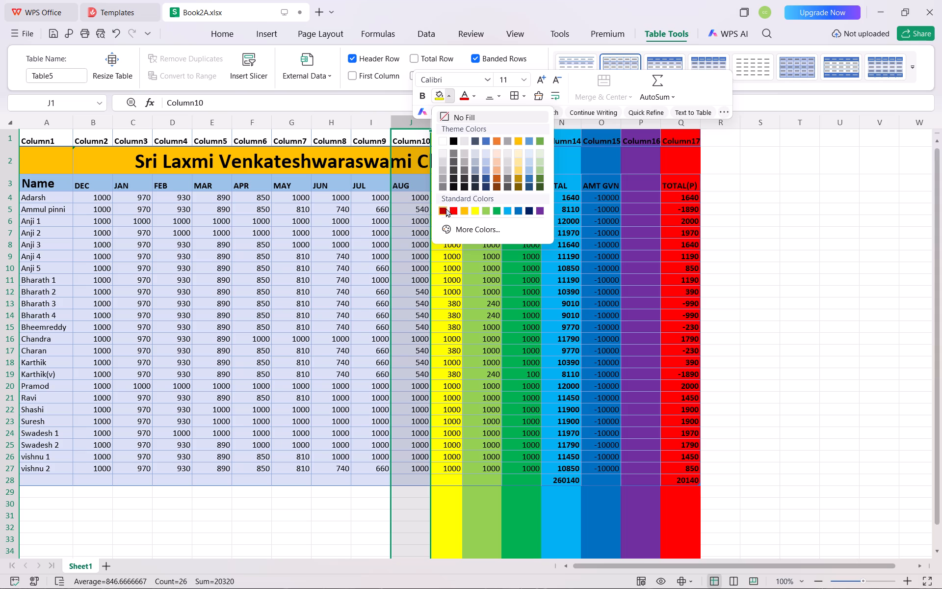
click(446, 208)
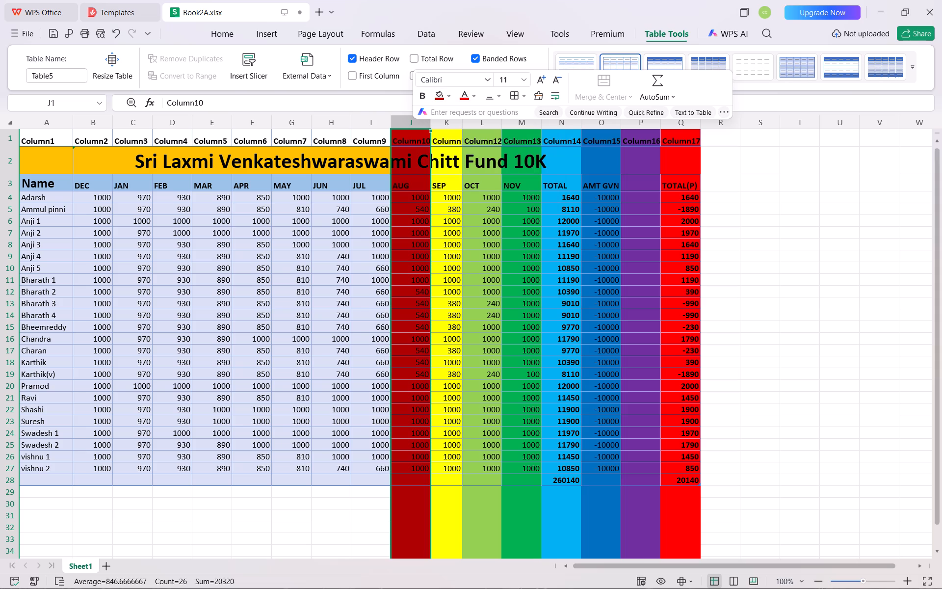
Fill the whole JUL column I with the standard violet colour.
click(379, 124)
right_click(384, 122)
click(423, 95)
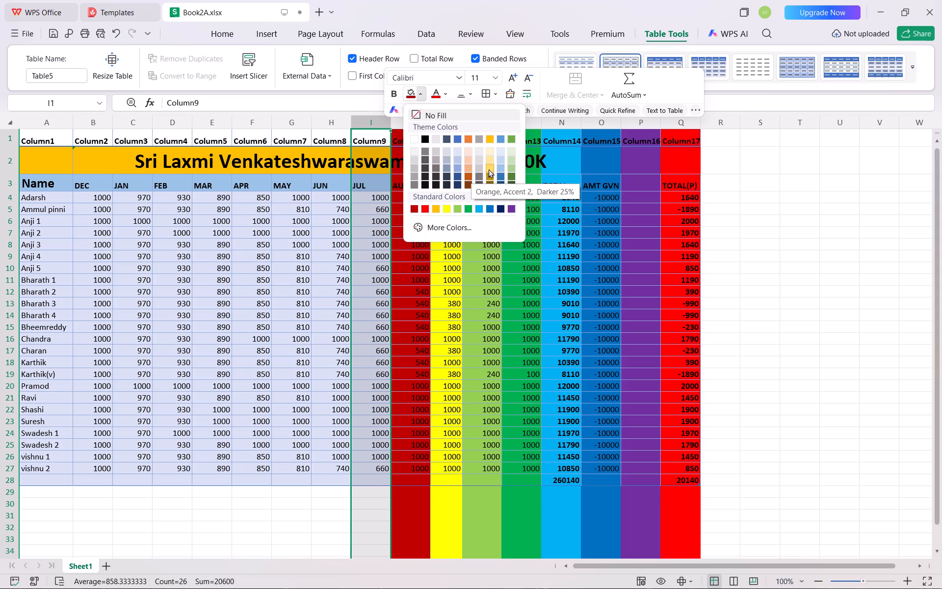
click(514, 209)
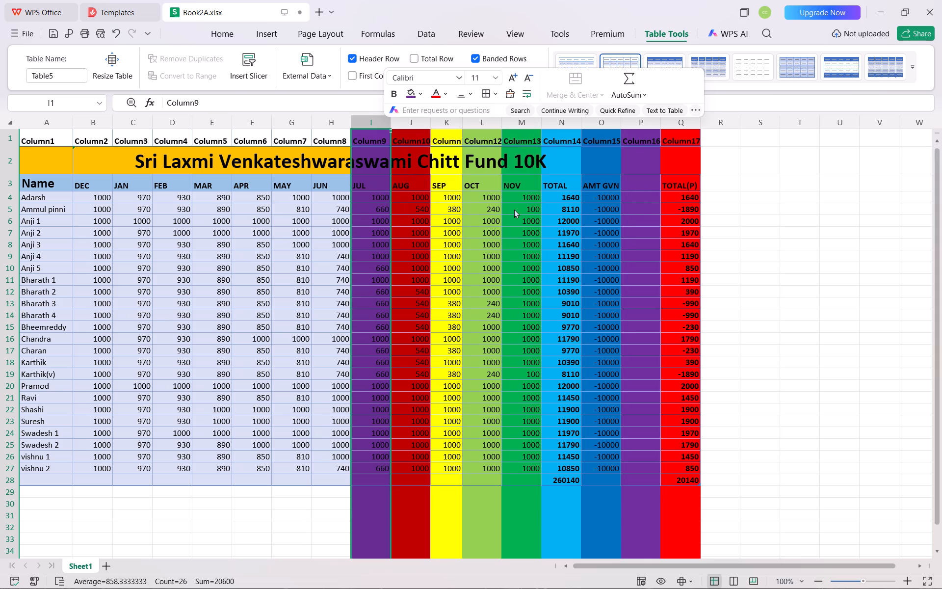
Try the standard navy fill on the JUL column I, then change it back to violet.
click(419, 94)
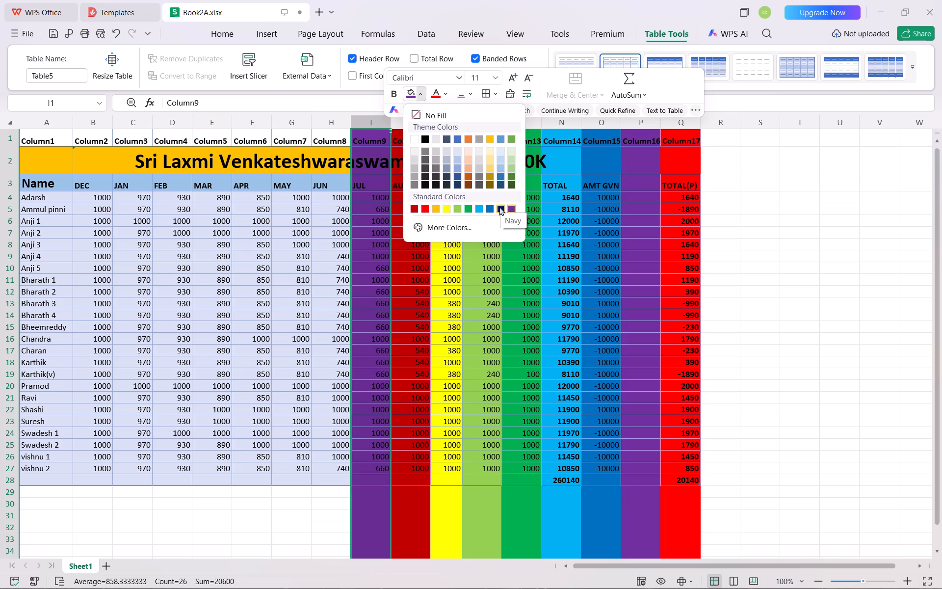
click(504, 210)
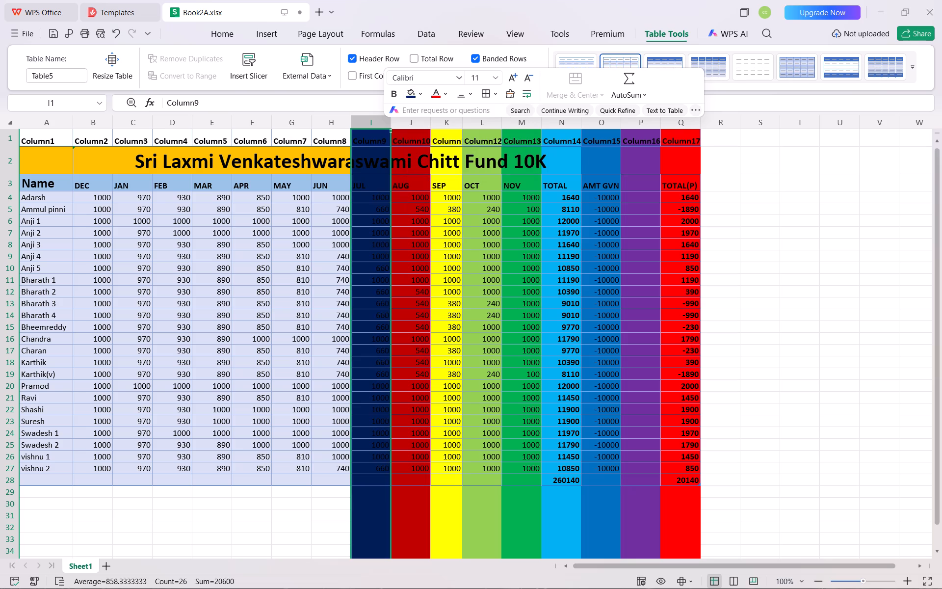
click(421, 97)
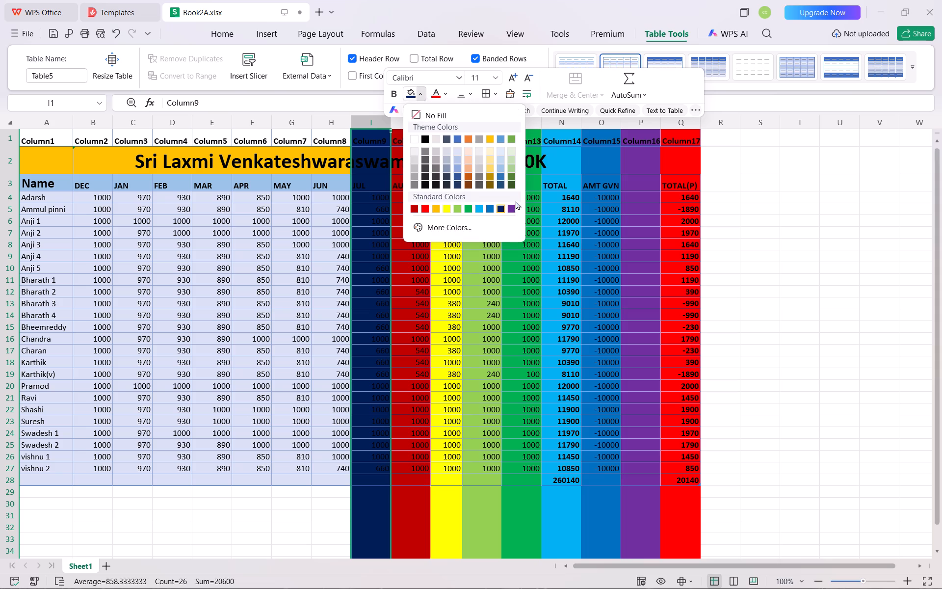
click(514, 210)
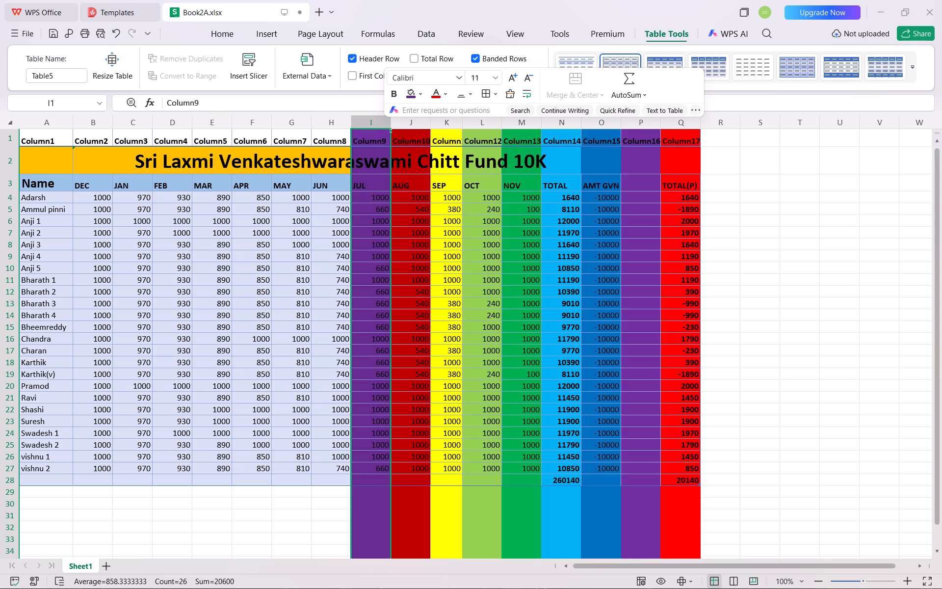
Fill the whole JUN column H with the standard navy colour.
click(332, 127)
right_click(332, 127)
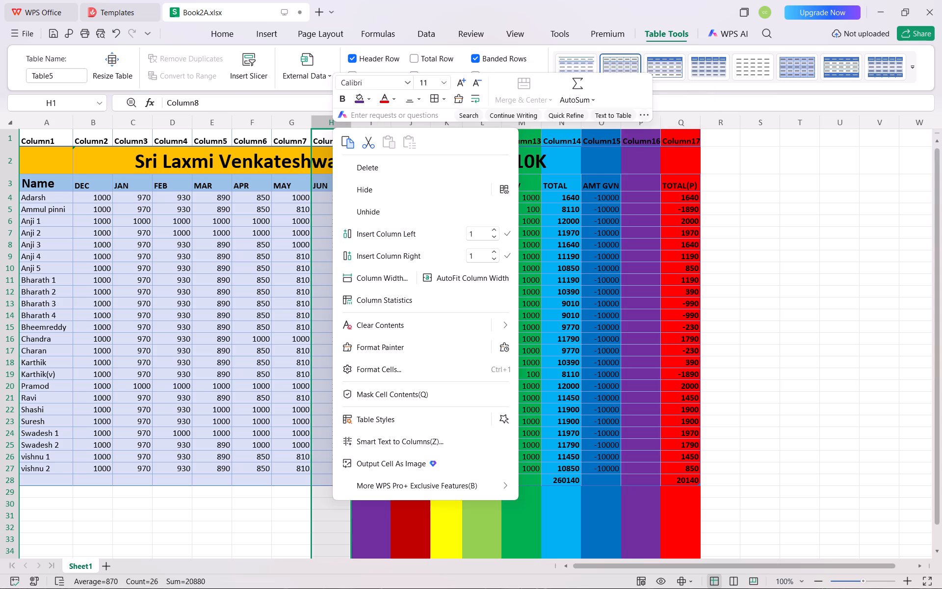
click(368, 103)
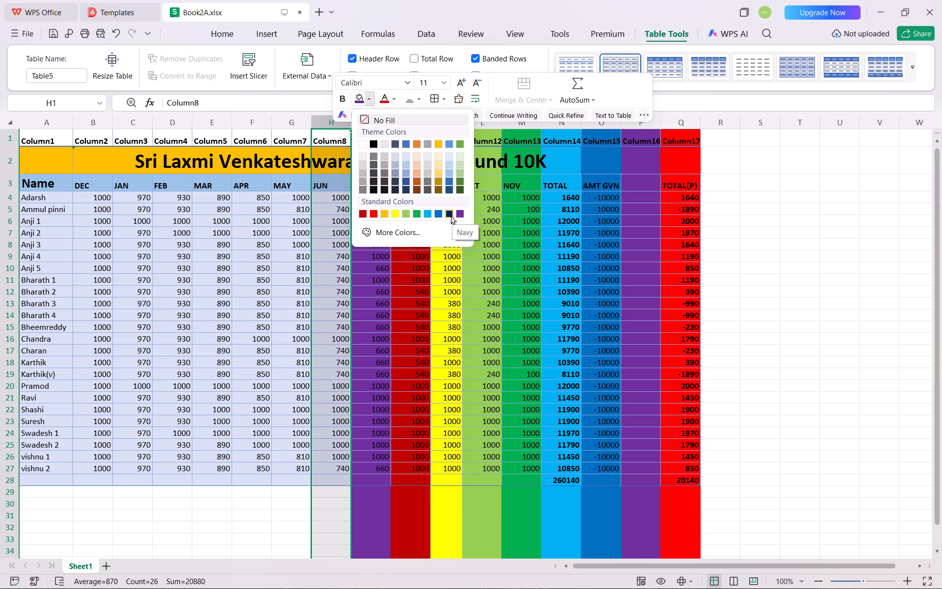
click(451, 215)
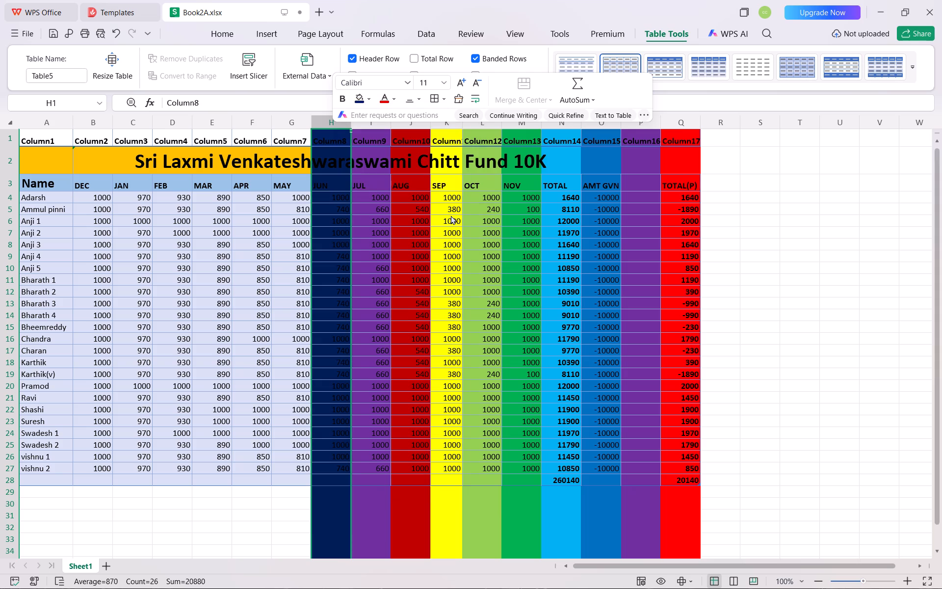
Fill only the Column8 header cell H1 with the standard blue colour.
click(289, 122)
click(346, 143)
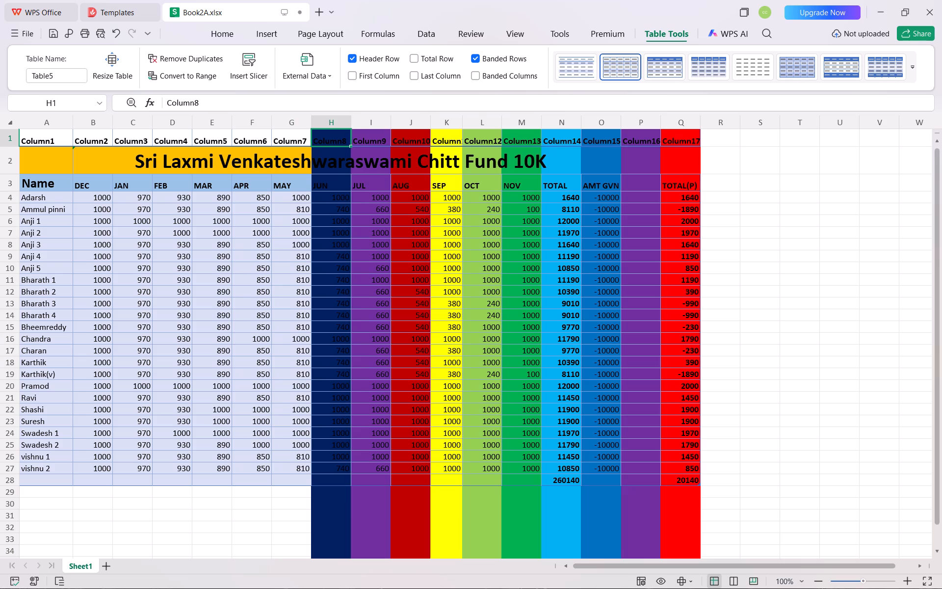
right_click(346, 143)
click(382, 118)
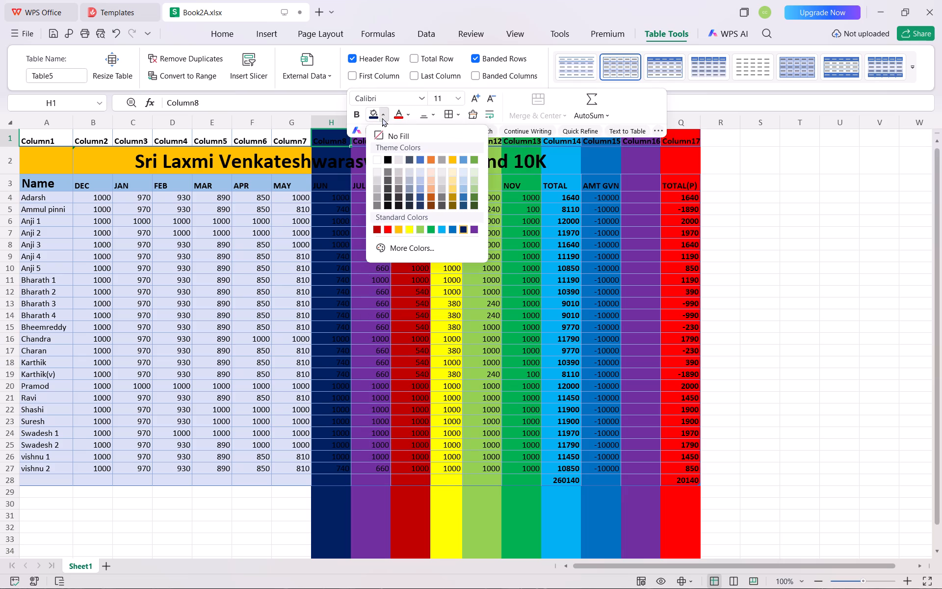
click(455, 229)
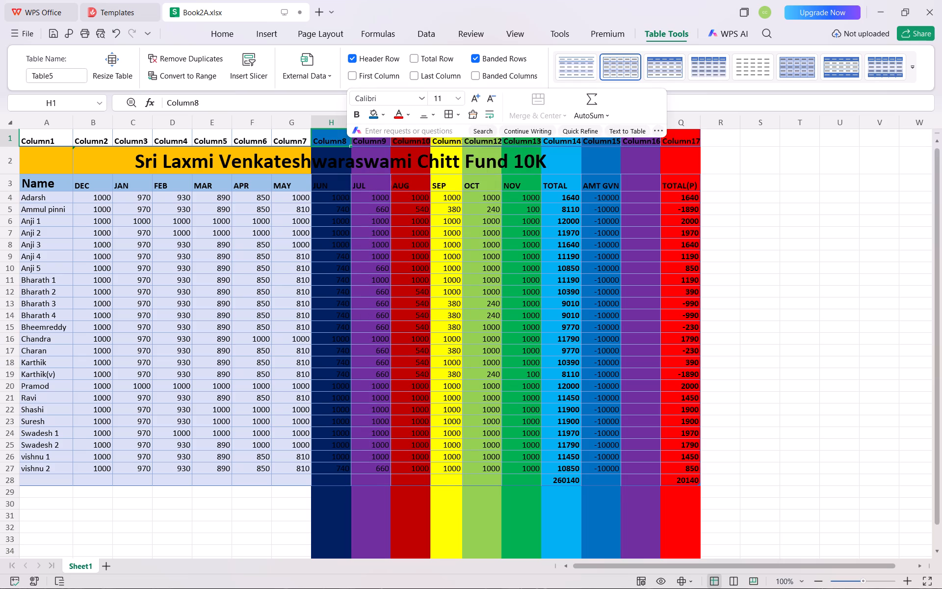
Fill the whole JUN column H with the standard blue colour.
click(340, 125)
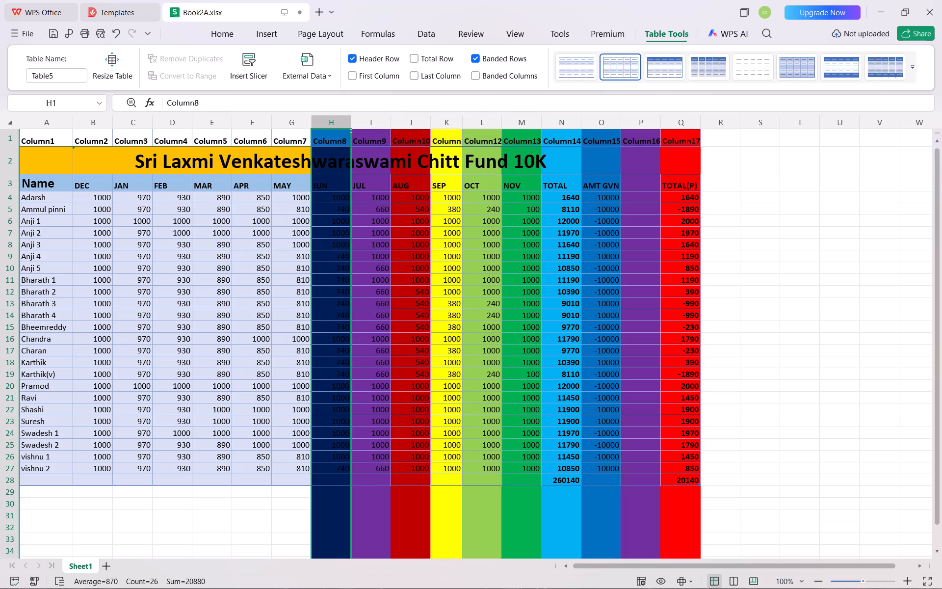
right_click(340, 125)
click(374, 101)
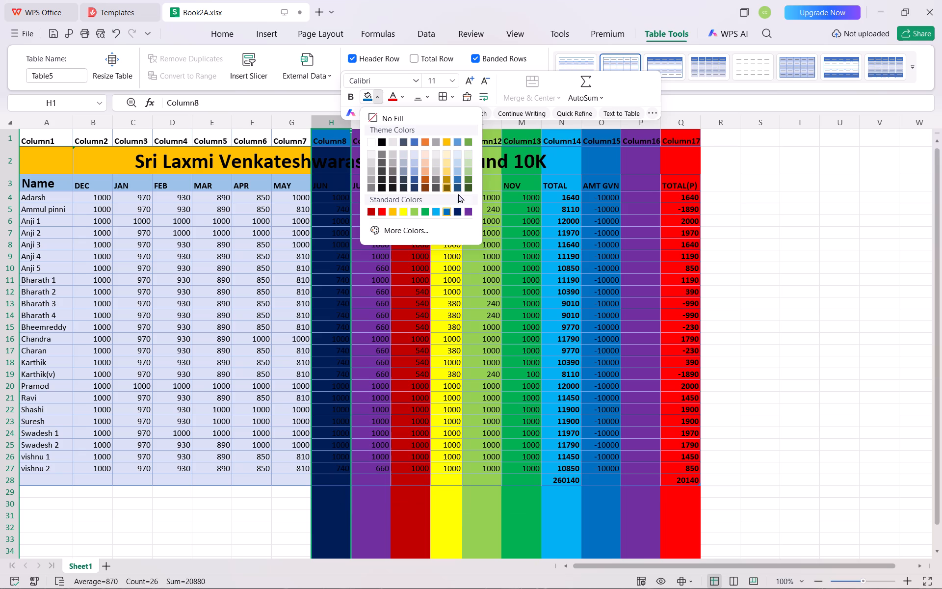
click(444, 209)
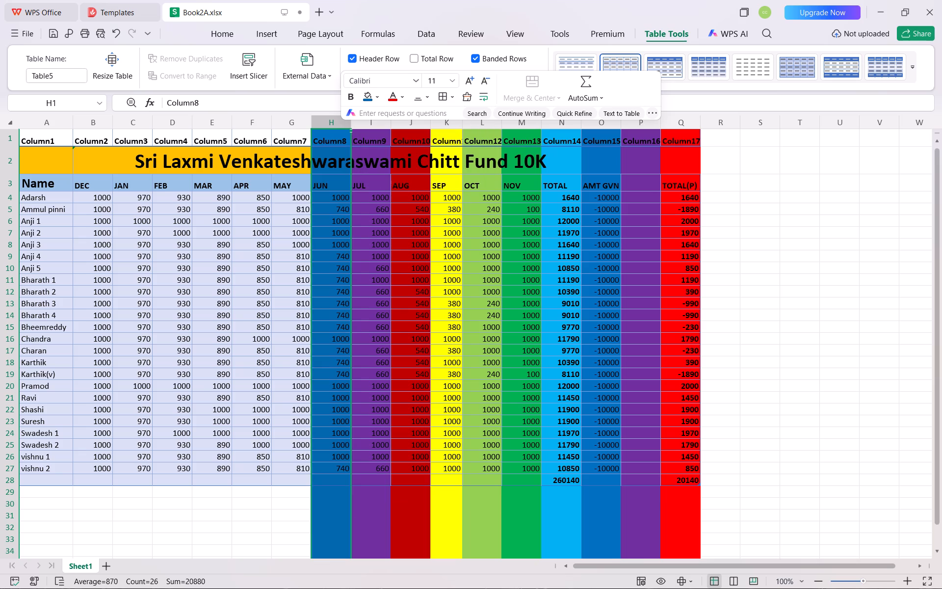
Fill the whole MAY column G with the standard light blue colour.
click(285, 124)
right_click(285, 124)
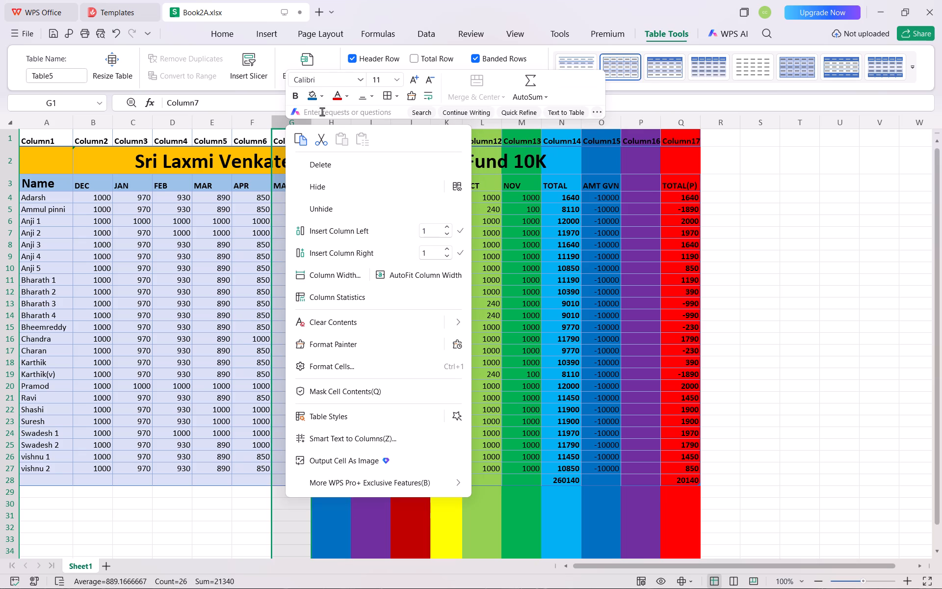
click(322, 100)
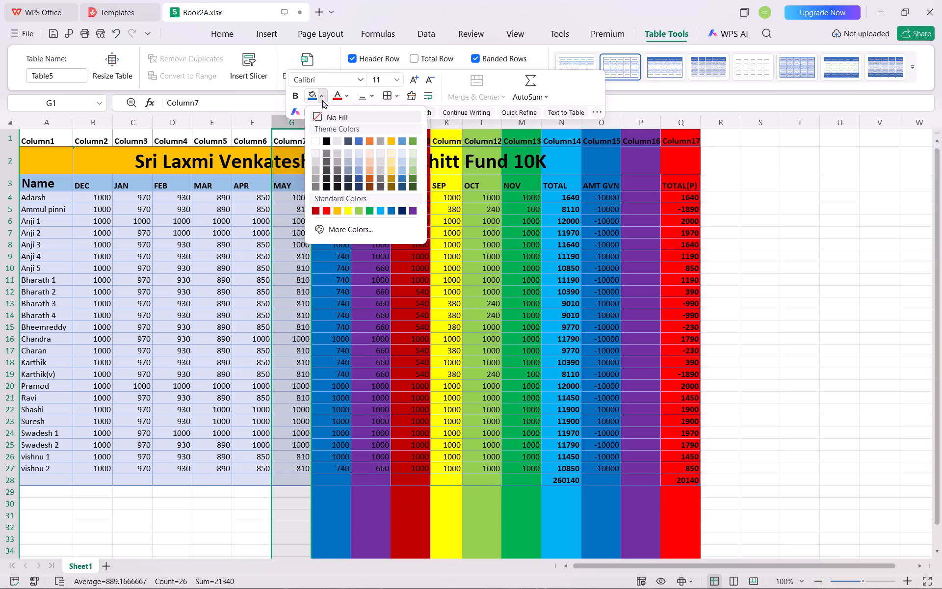
click(377, 211)
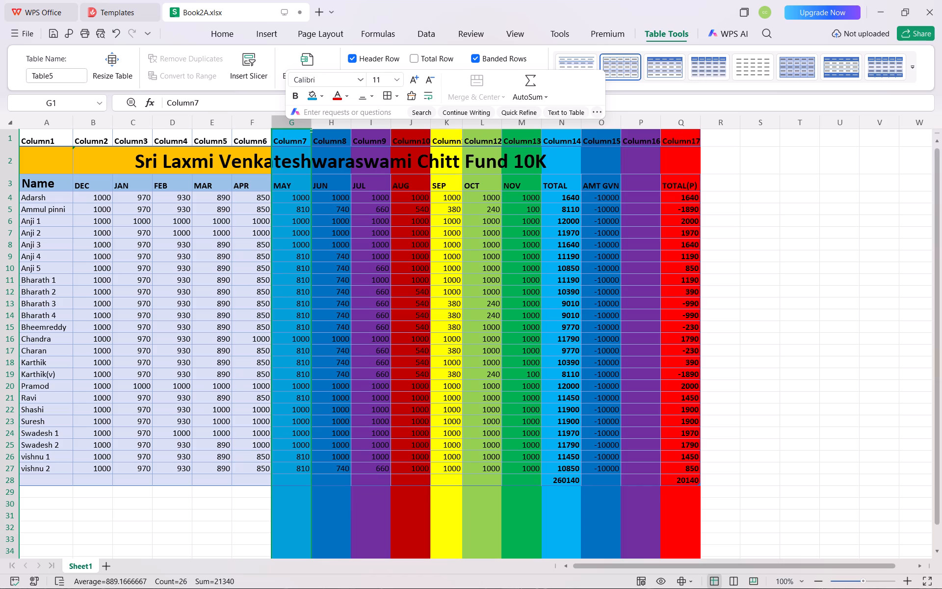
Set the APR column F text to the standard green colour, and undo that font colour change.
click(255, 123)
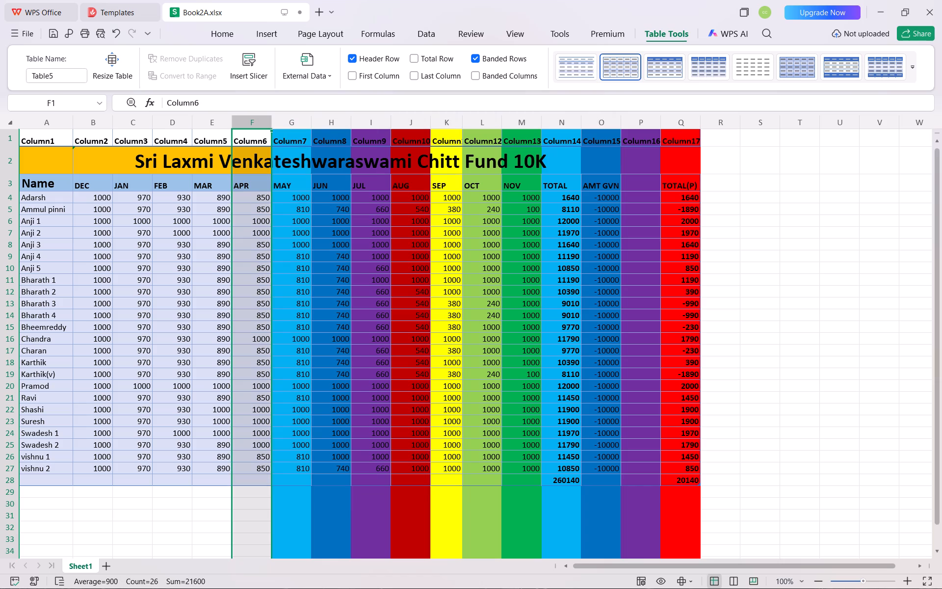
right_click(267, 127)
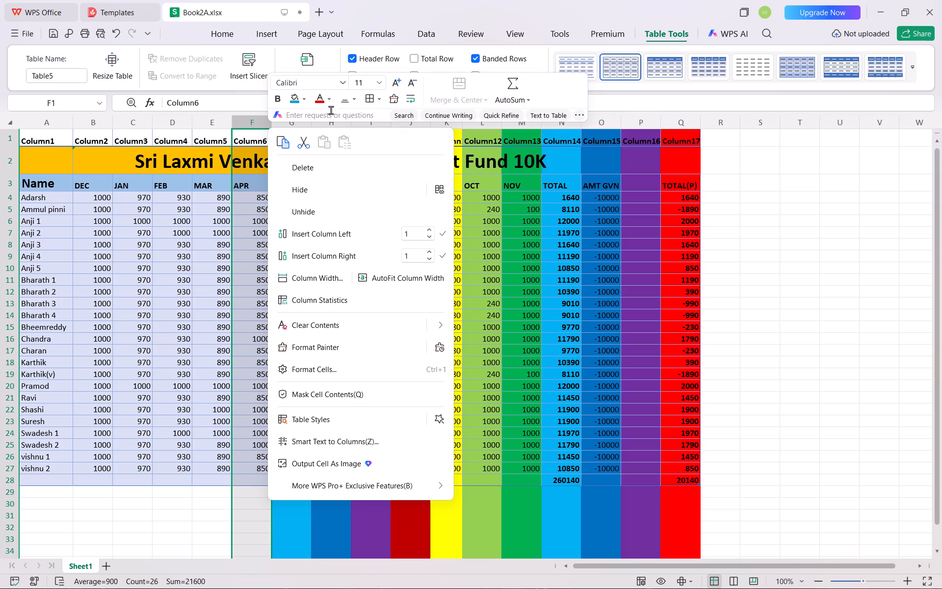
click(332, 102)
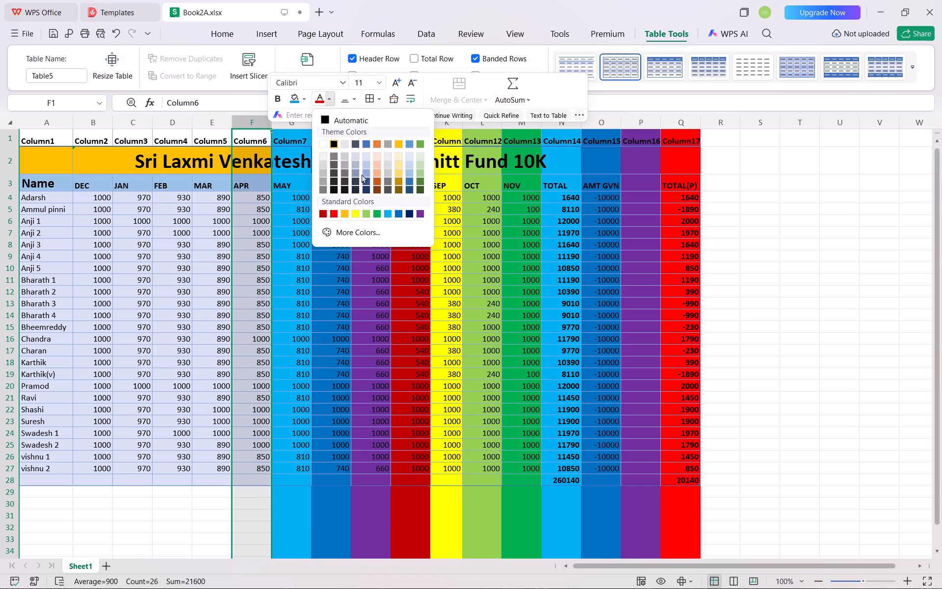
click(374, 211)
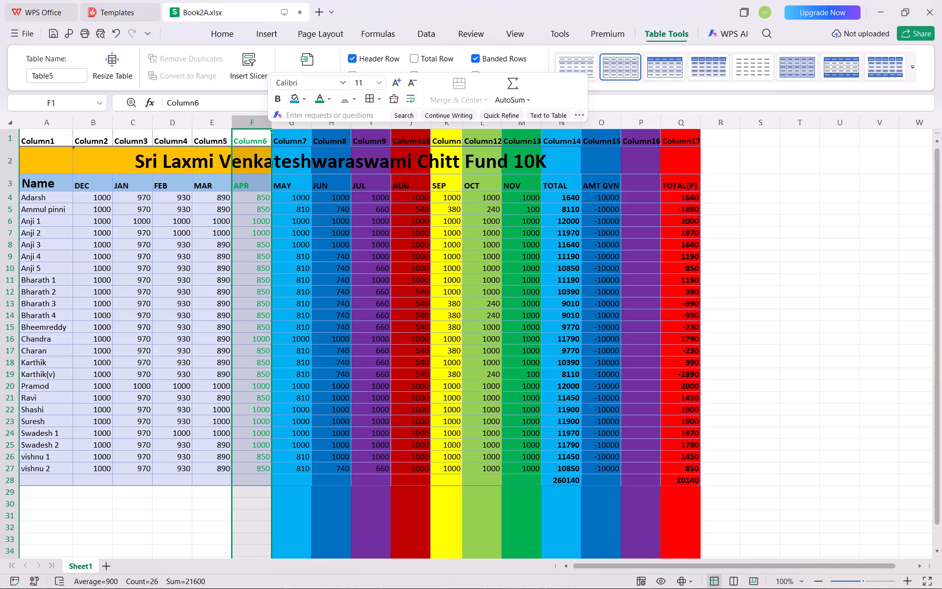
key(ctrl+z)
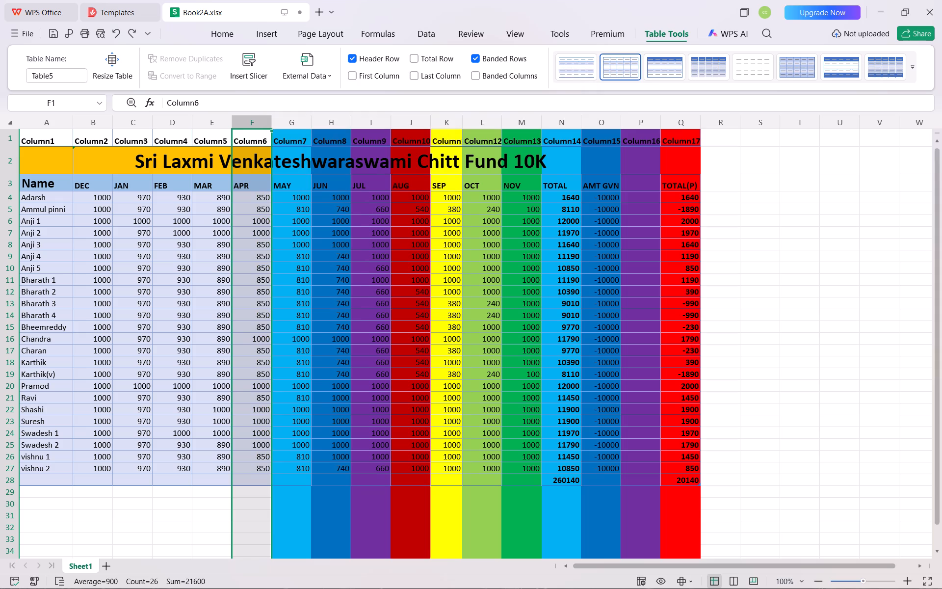
Fill the whole APR column F with the standard green colour.
right_click(258, 142)
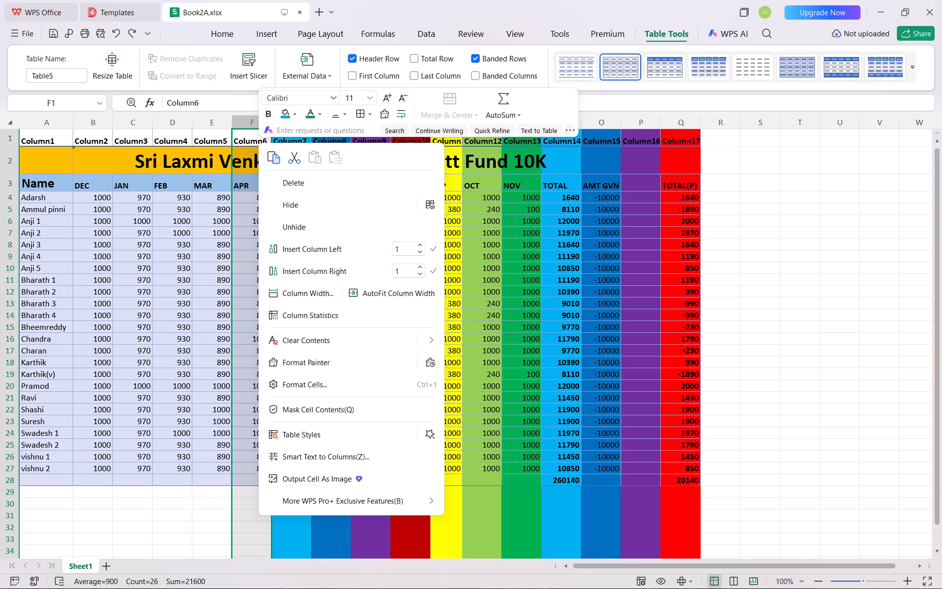
click(293, 115)
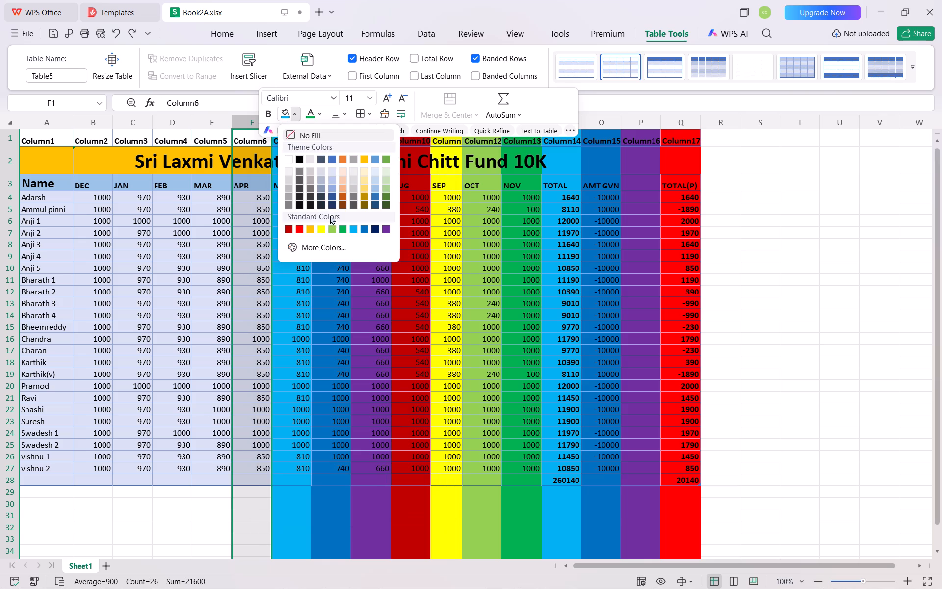
click(341, 228)
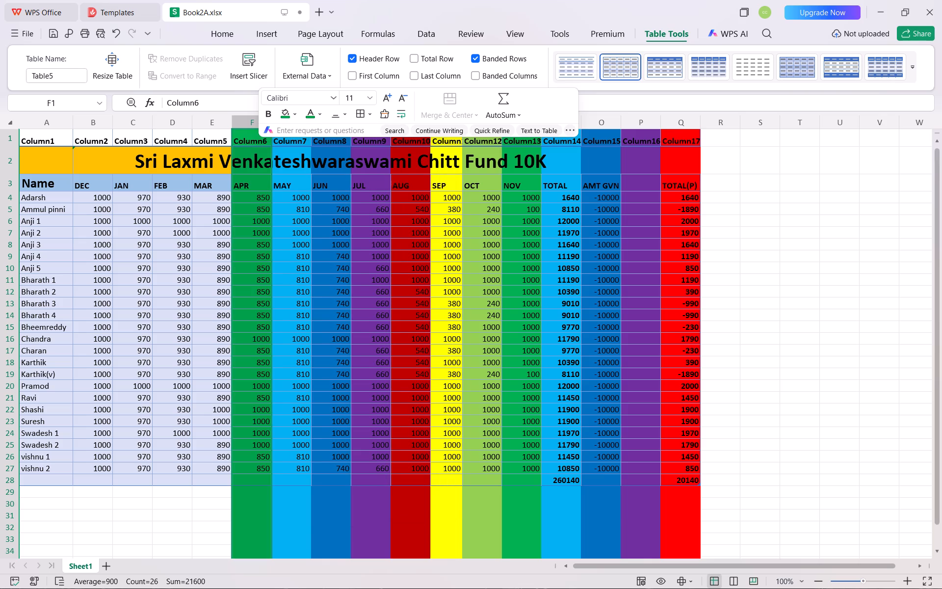
Fill the whole MAR column E with the standard light green colour.
click(218, 127)
right_click(218, 127)
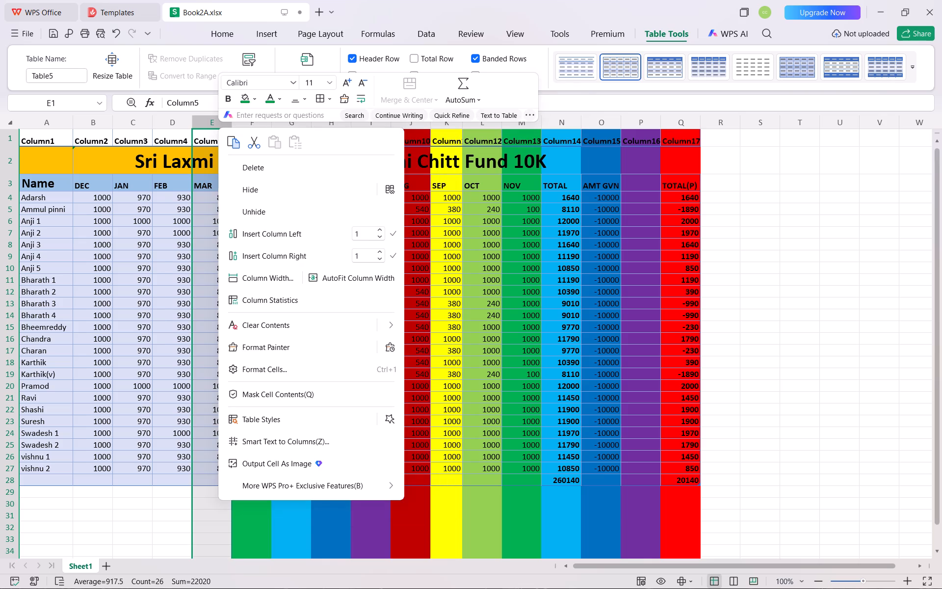
click(252, 103)
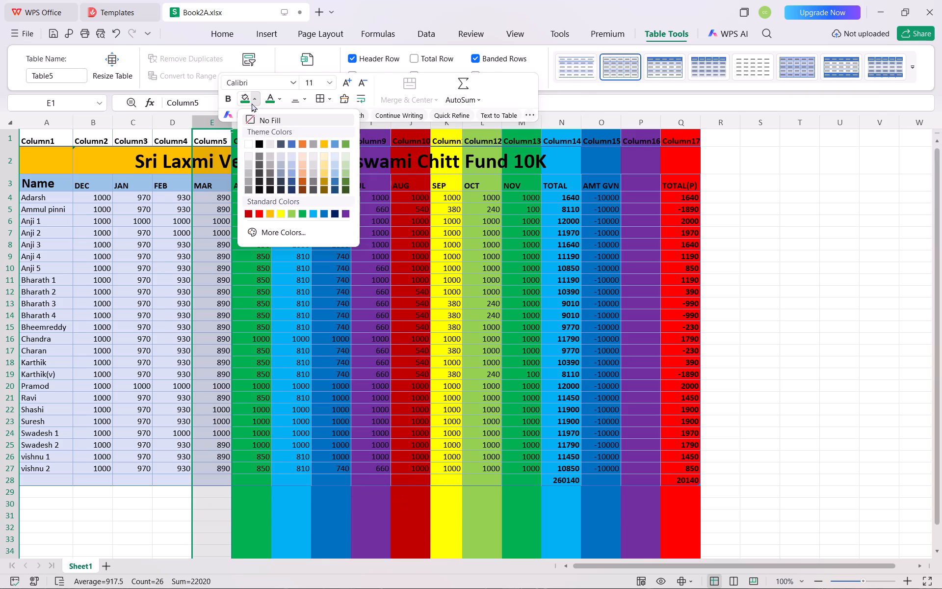
click(289, 212)
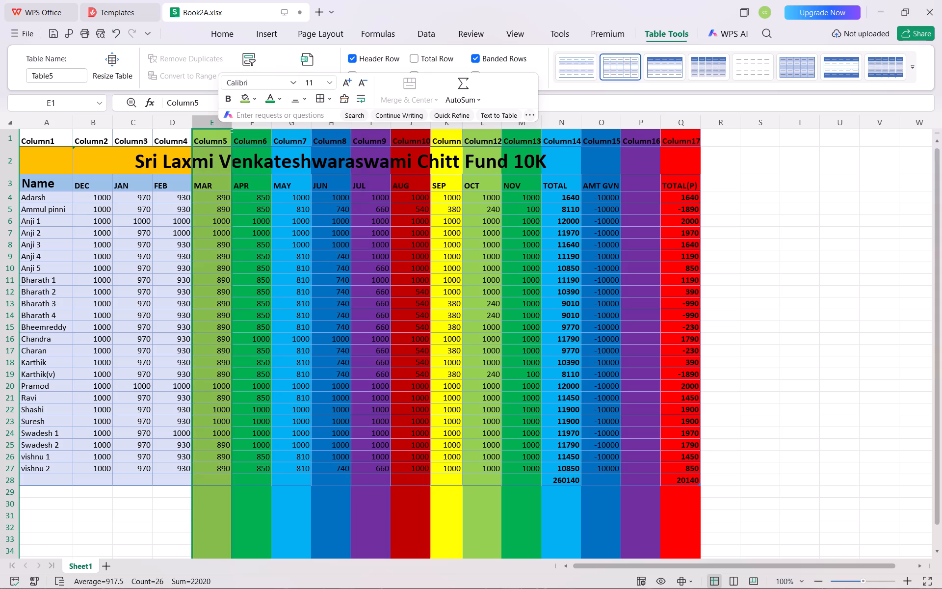
Fill the whole FEB column D with the standard yellow colour.
click(173, 125)
right_click(179, 126)
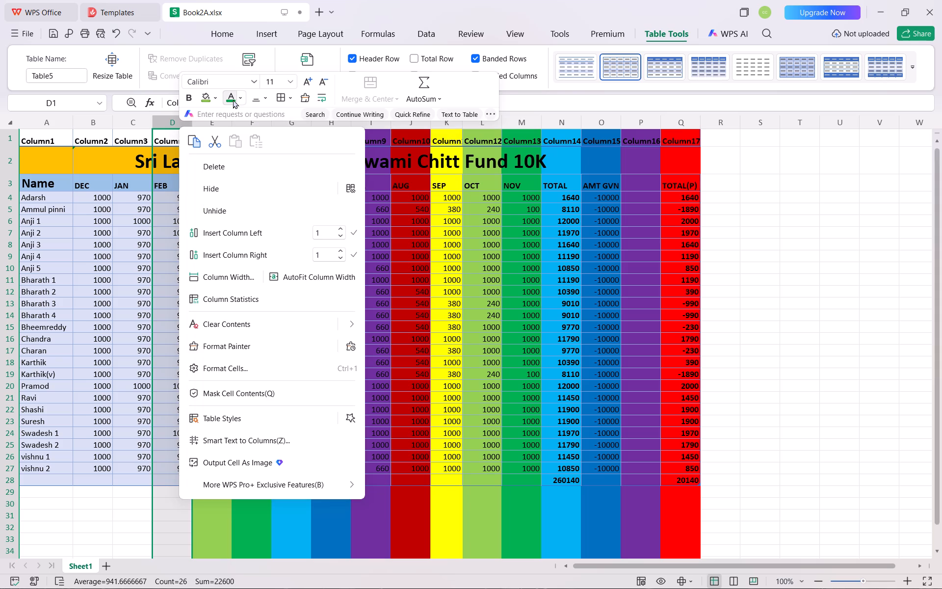
click(212, 95)
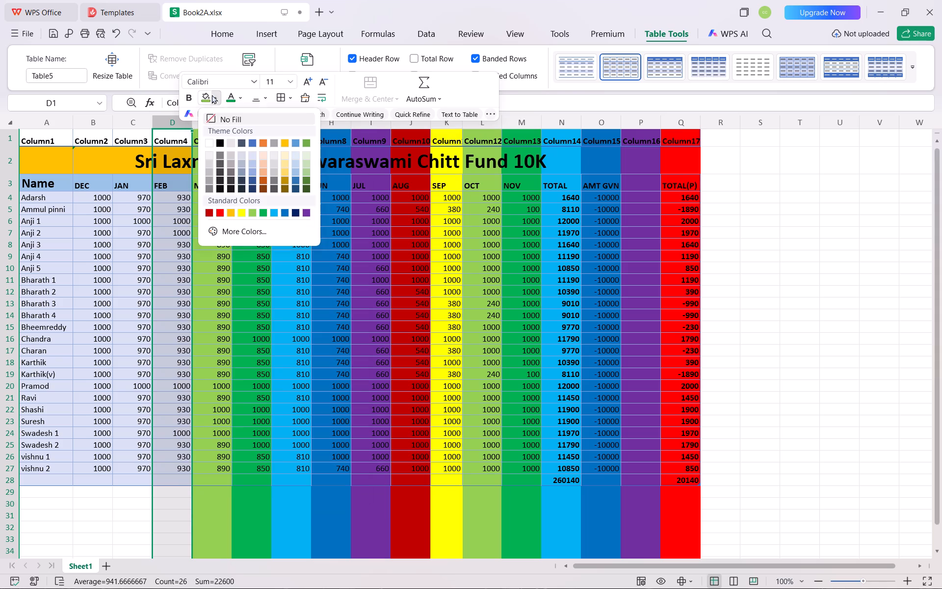
click(239, 209)
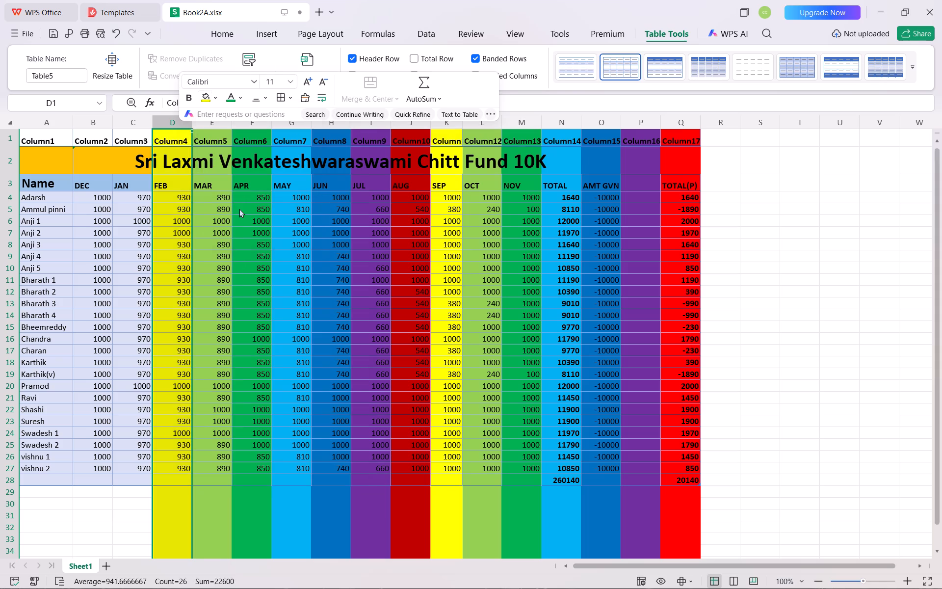
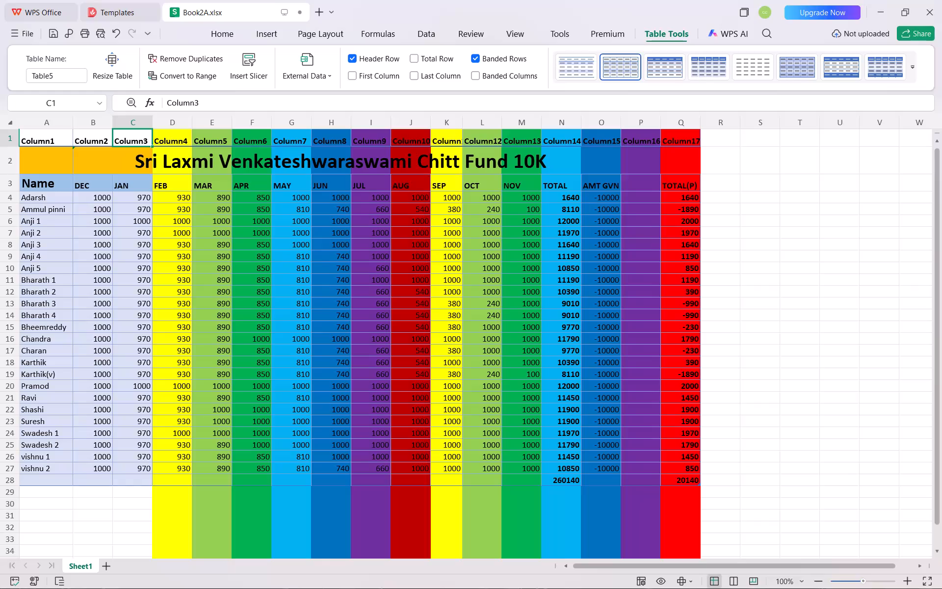
Fill the whole JAN column C with the standard red colour.
right_click(142, 136)
click(130, 119)
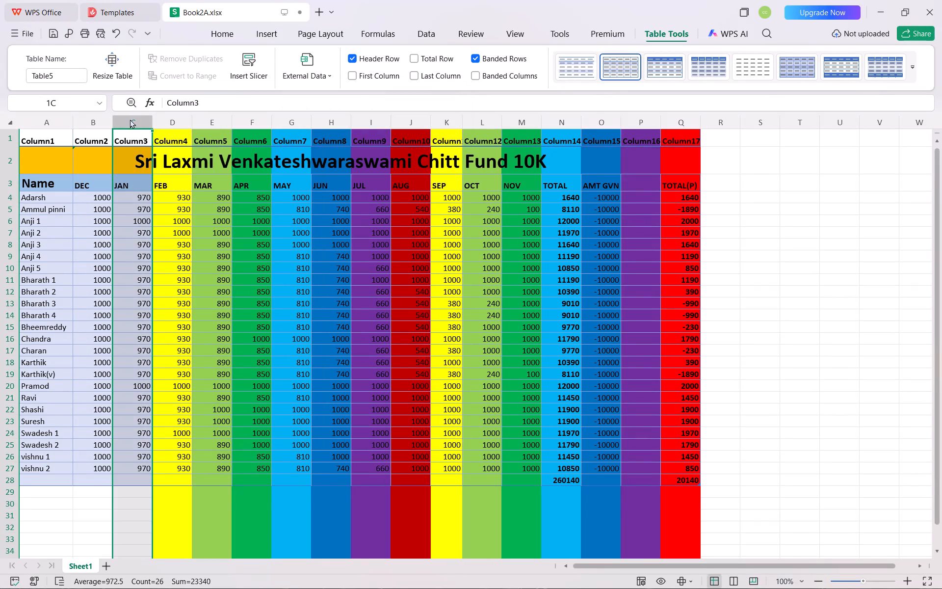
right_click(130, 119)
click(167, 93)
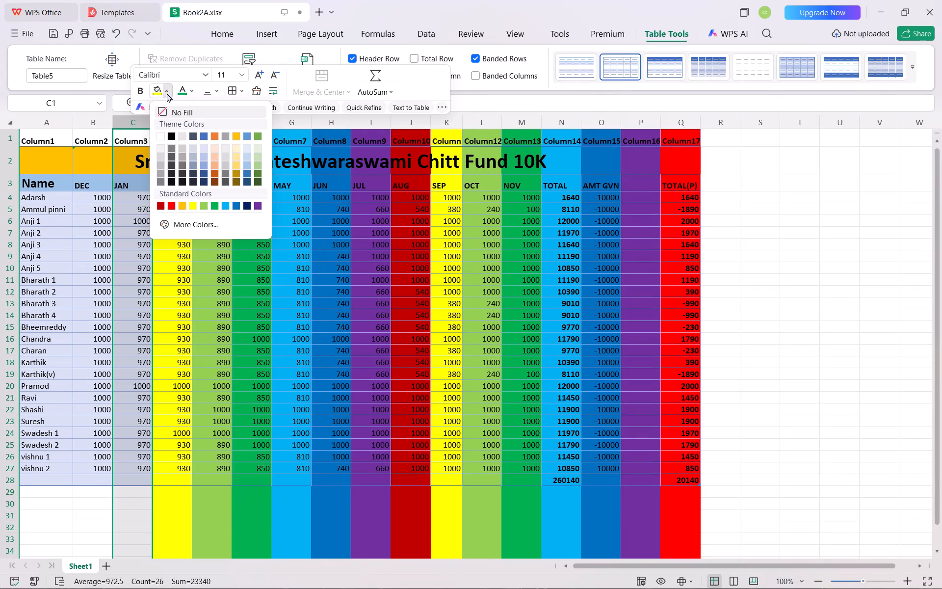
click(173, 207)
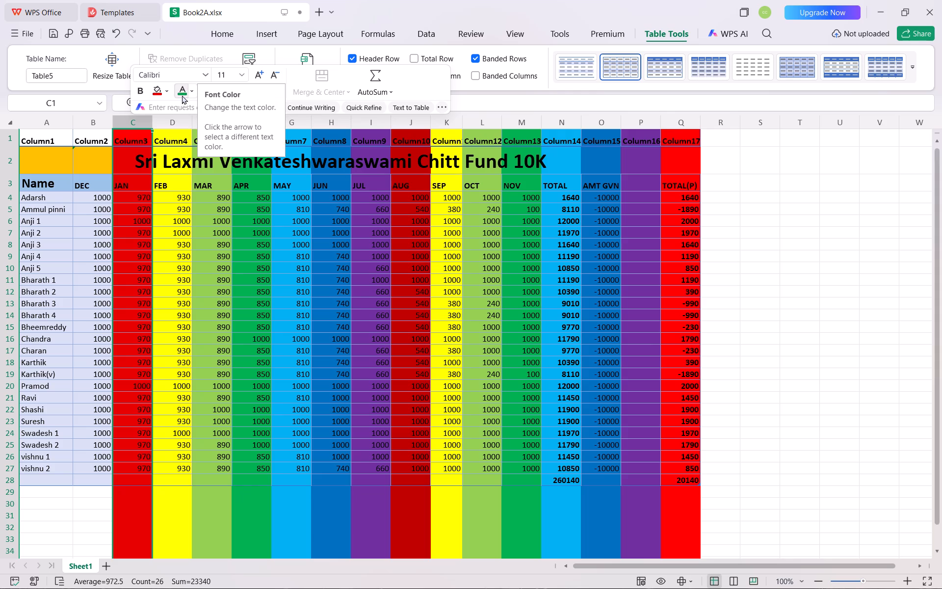
Fill the whole DEC column B with the standard purple colour.
click(96, 130)
click(95, 123)
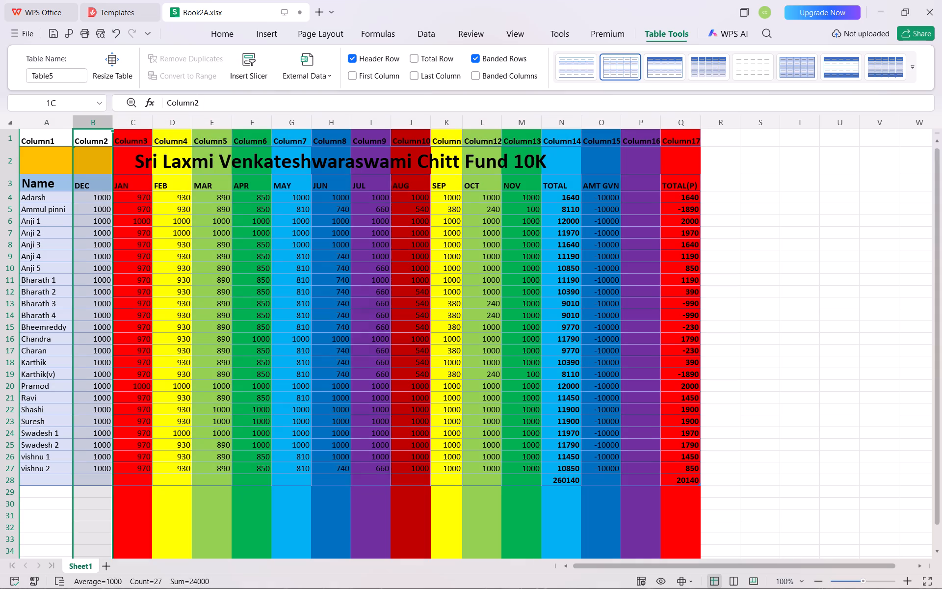
click(105, 121)
click(101, 127)
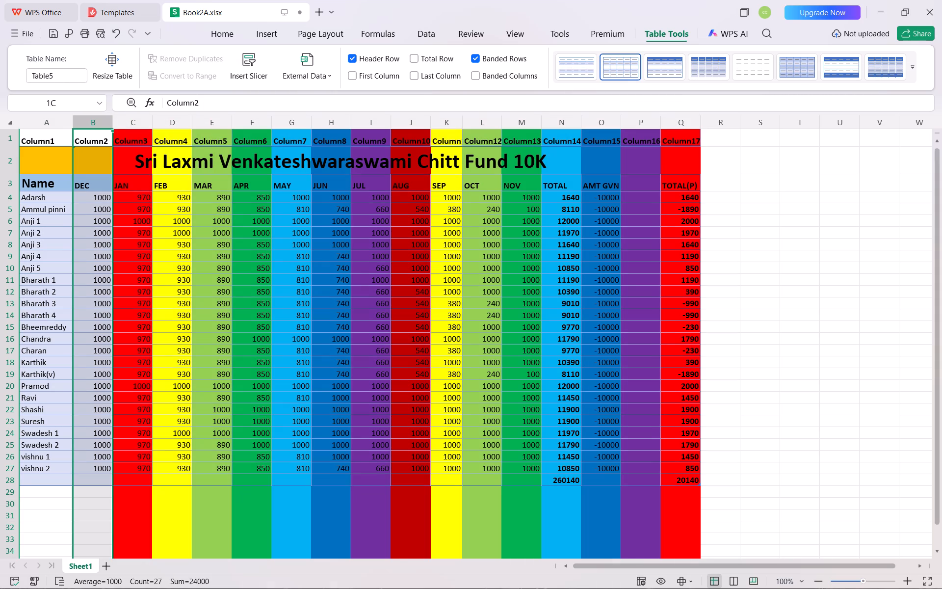
click(98, 133)
click(98, 123)
right_click(98, 123)
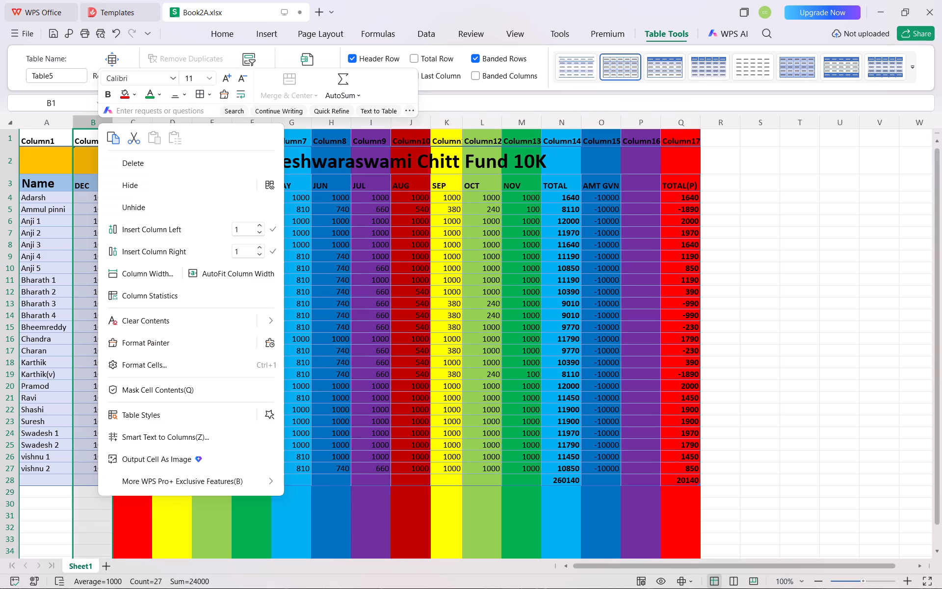
click(131, 96)
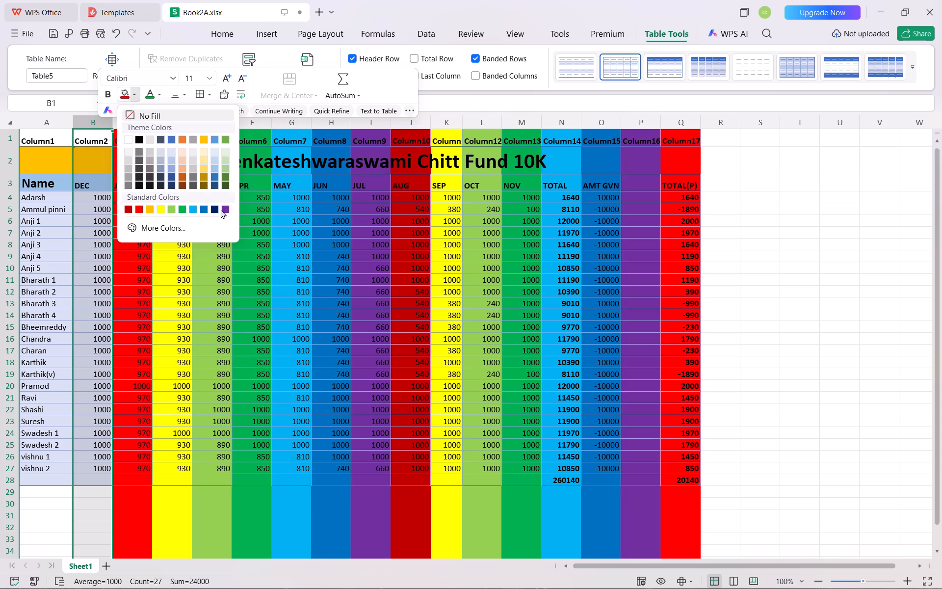
click(225, 207)
Fill the whole Name column A with the standard blue colour.
click(54, 125)
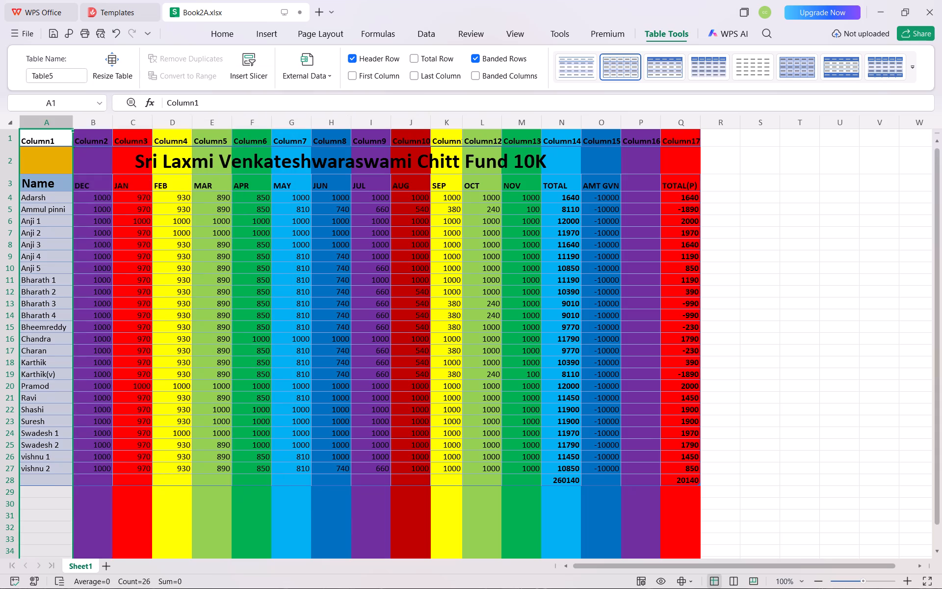
right_click(54, 125)
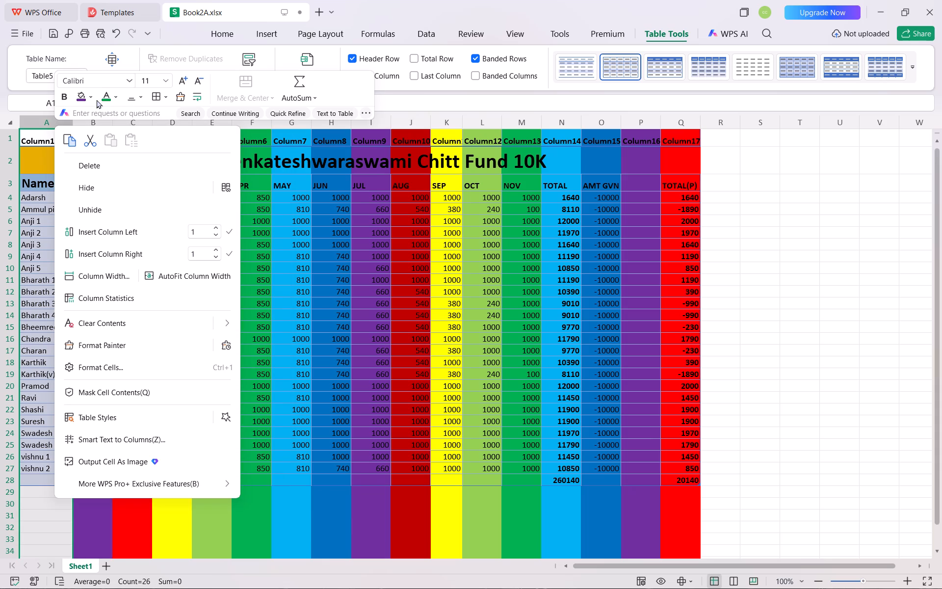
click(89, 96)
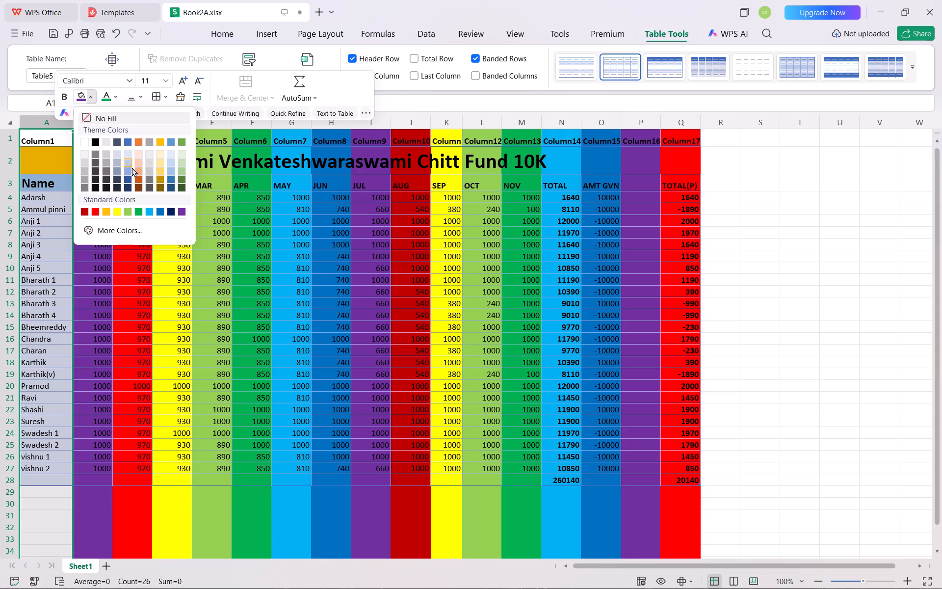
click(159, 207)
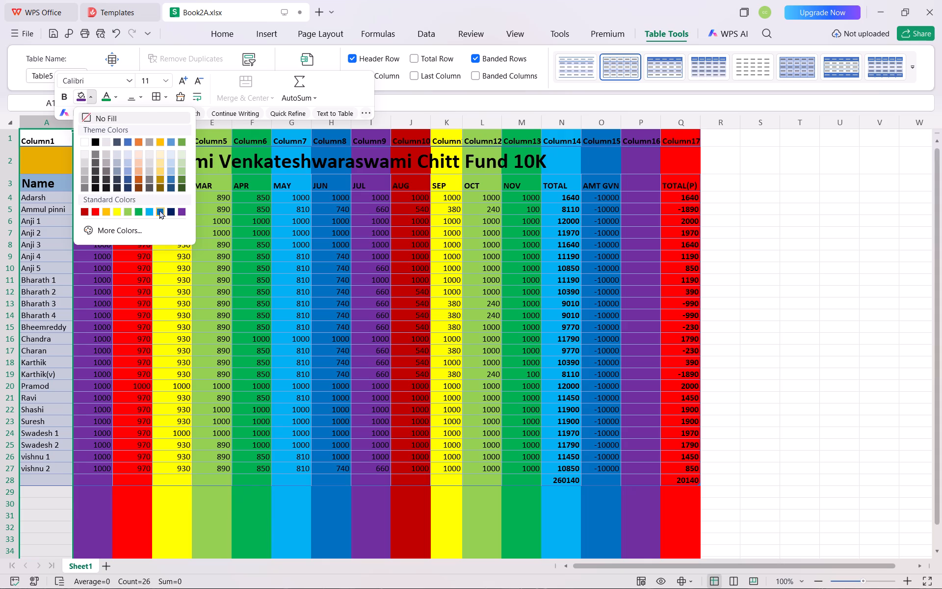
click(159, 210)
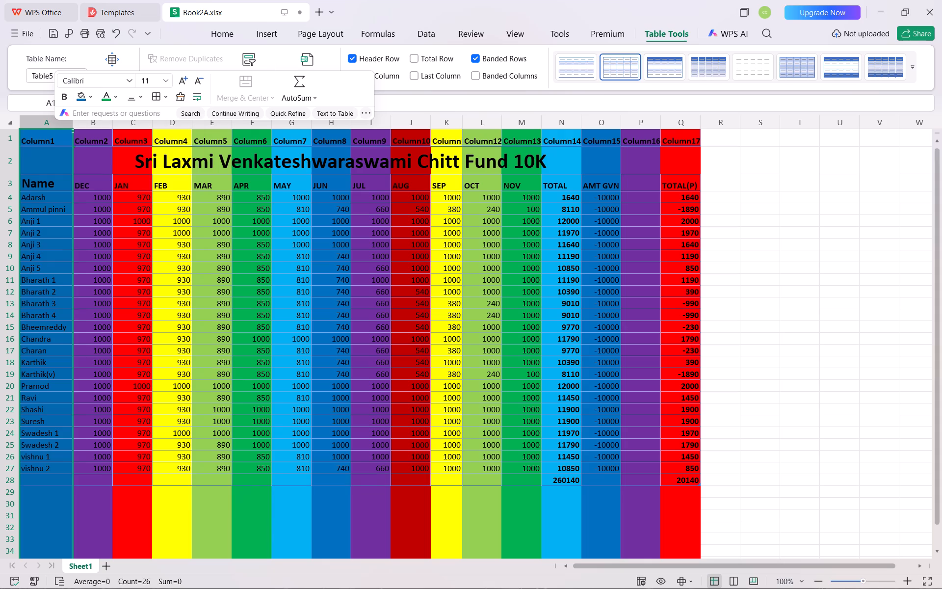
Change the fill of the whole AUG column J to the standard red colour.
right_click(403, 128)
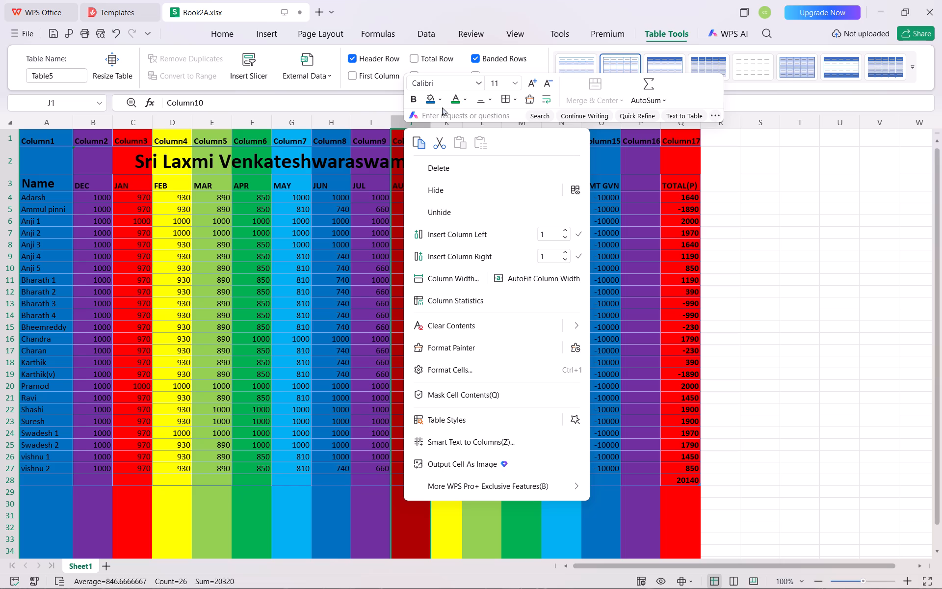
click(437, 99)
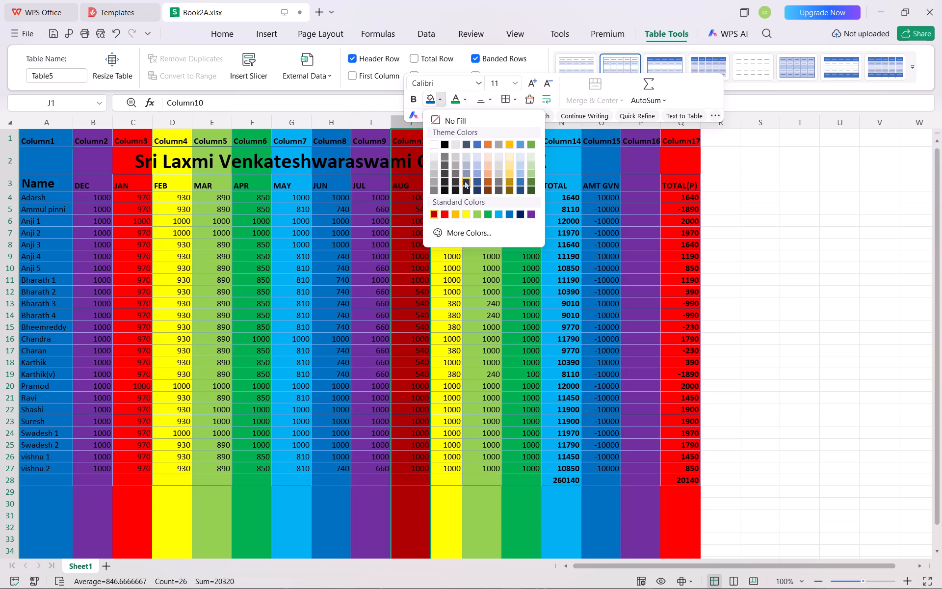
click(446, 210)
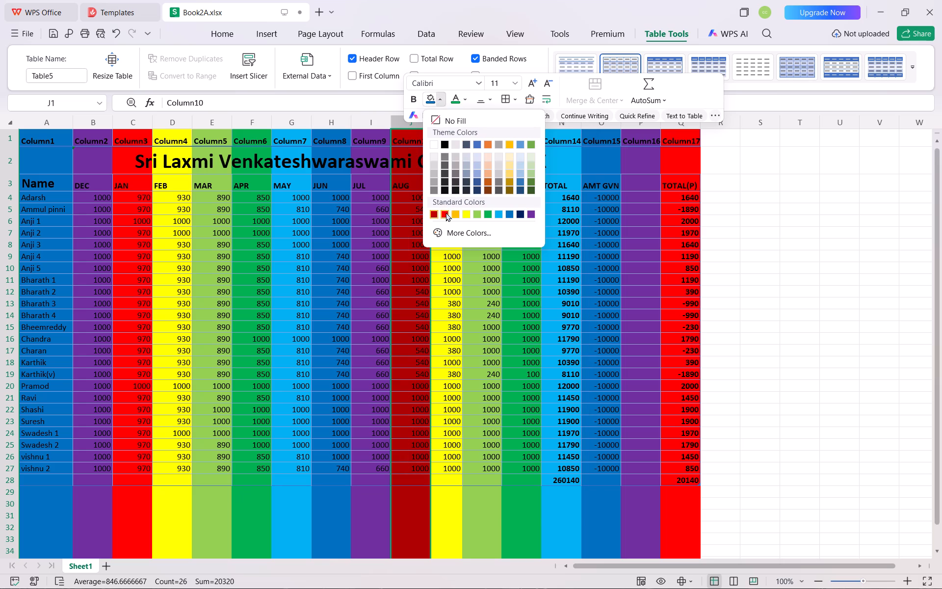
click(446, 213)
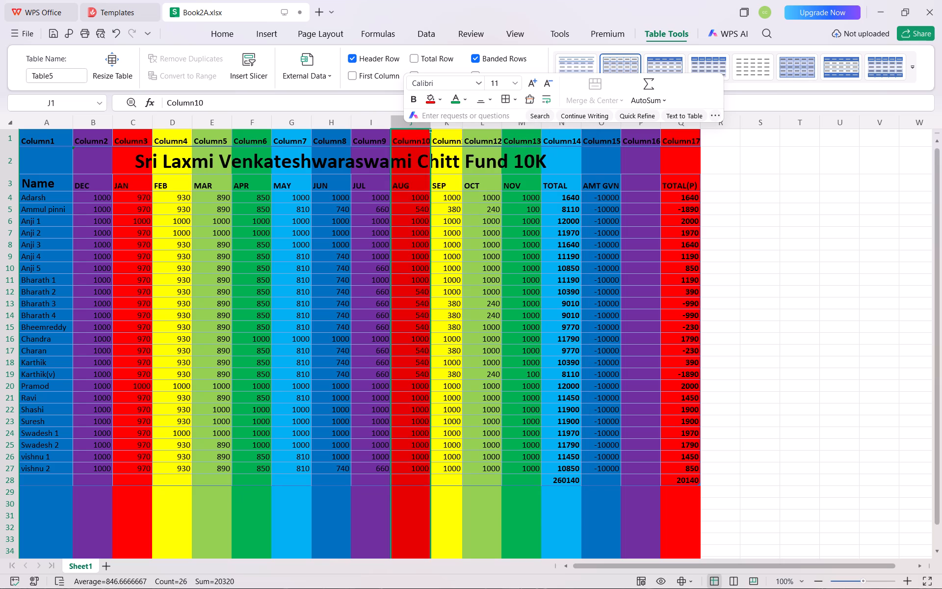
Look over the coloured table from the title row to the rows below the data to check the column fills.
click(856, 261)
scroll(787, 350, down, 2)
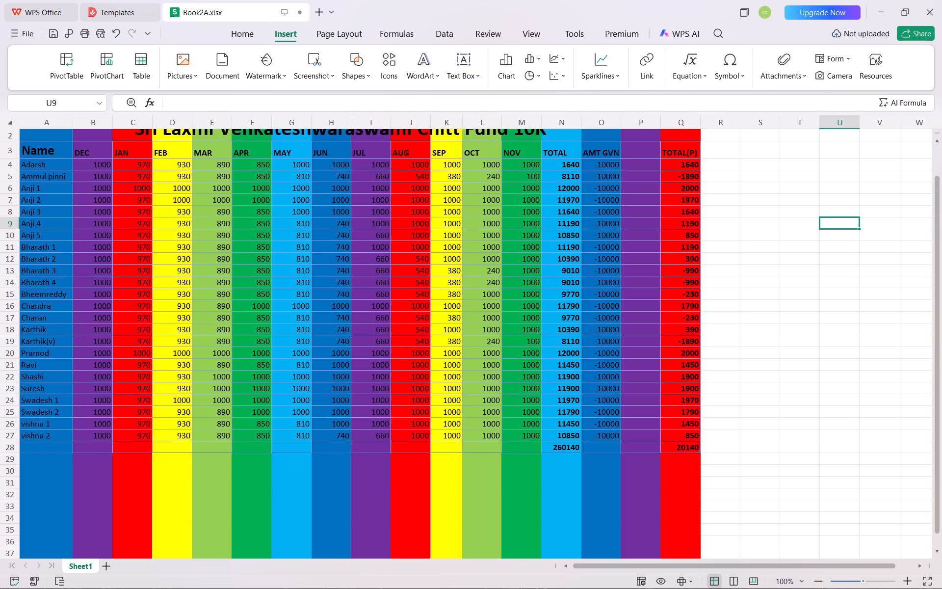
scroll(787, 350, down, 2)
scroll(787, 351, up, 7)
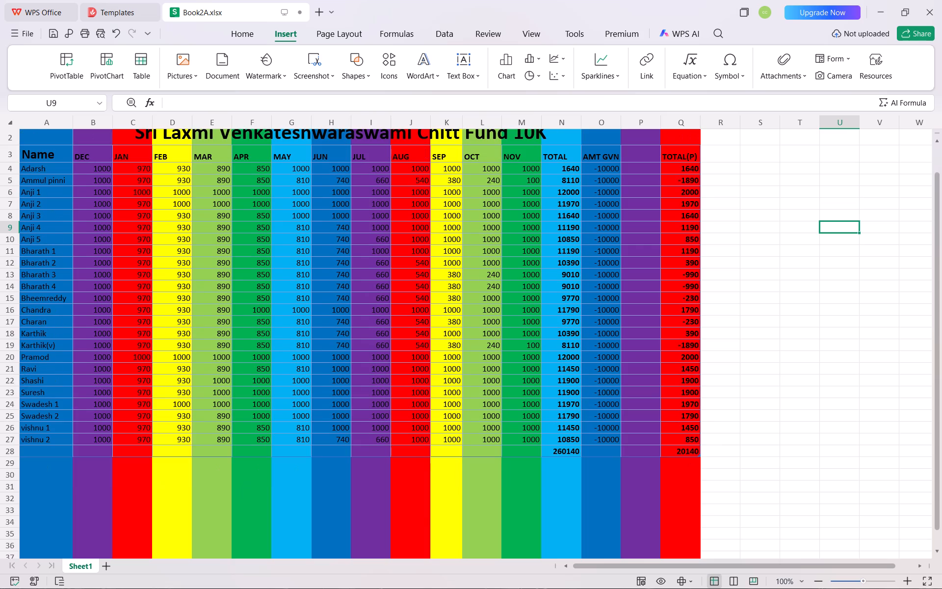
scroll(787, 351, up, 1)
scroll(75, 183, down, 2)
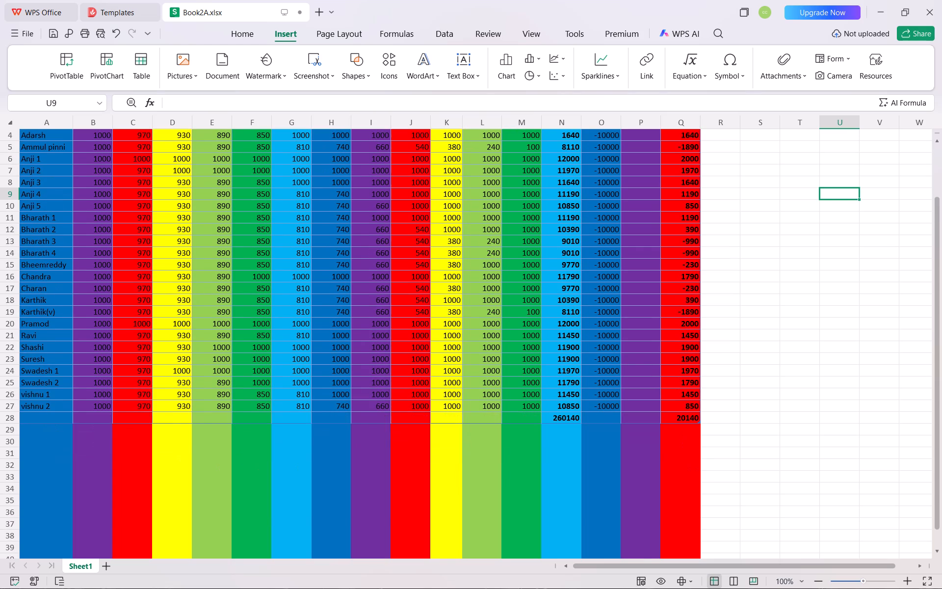
scroll(75, 185, down, 3)
scroll(76, 185, up, 8)
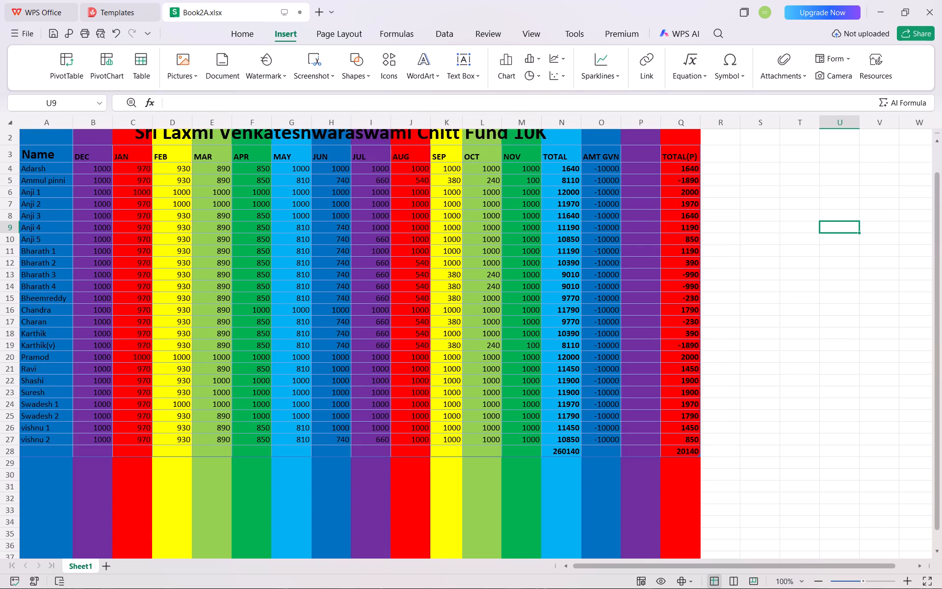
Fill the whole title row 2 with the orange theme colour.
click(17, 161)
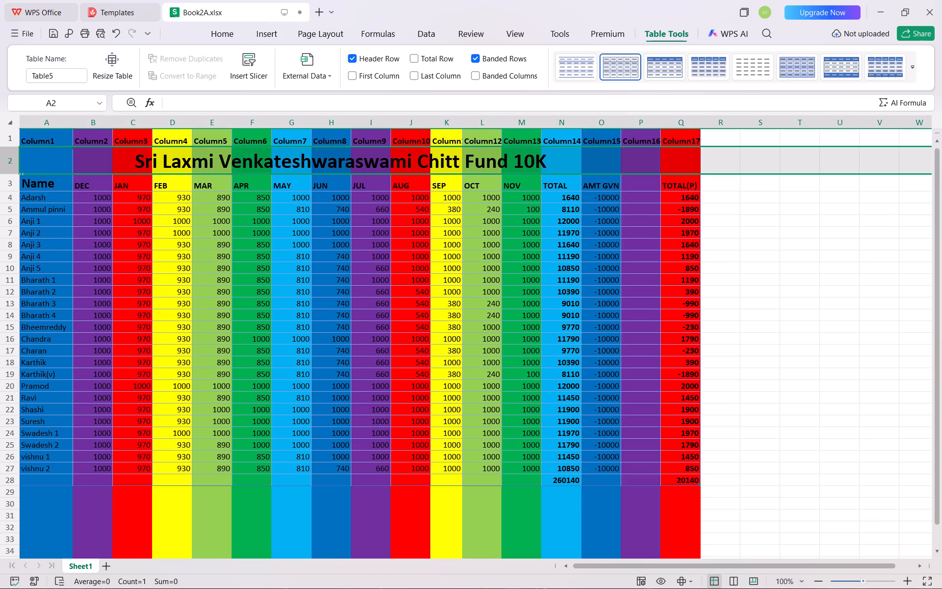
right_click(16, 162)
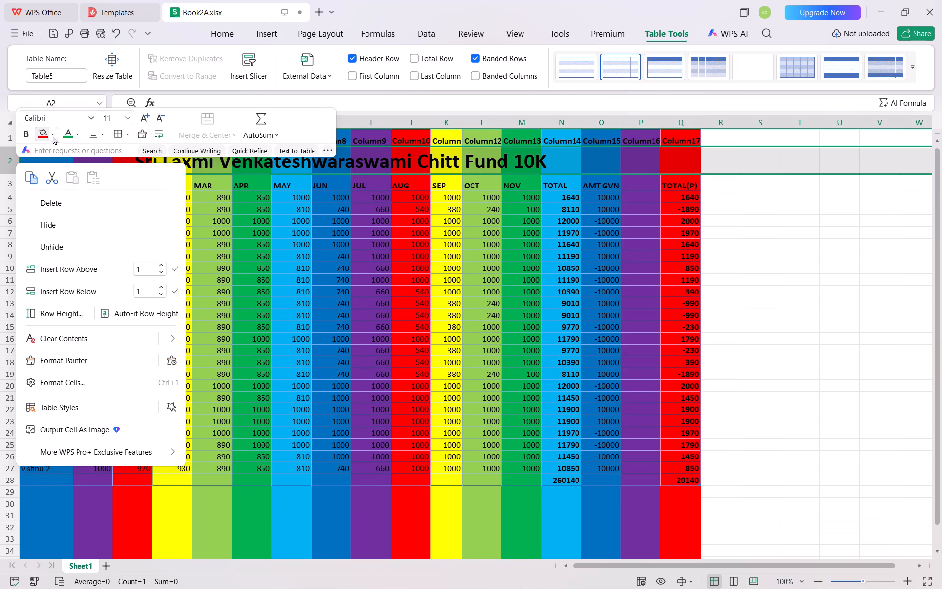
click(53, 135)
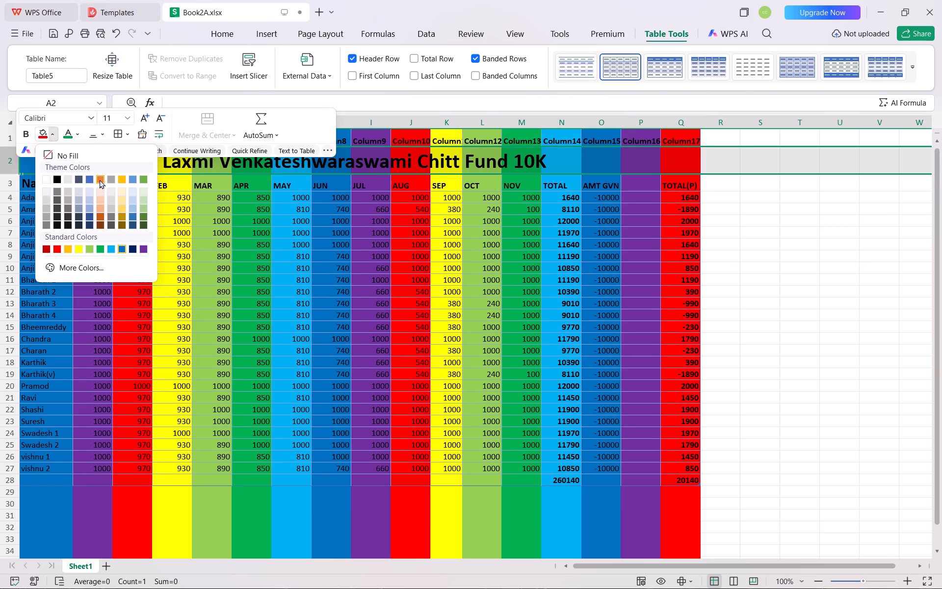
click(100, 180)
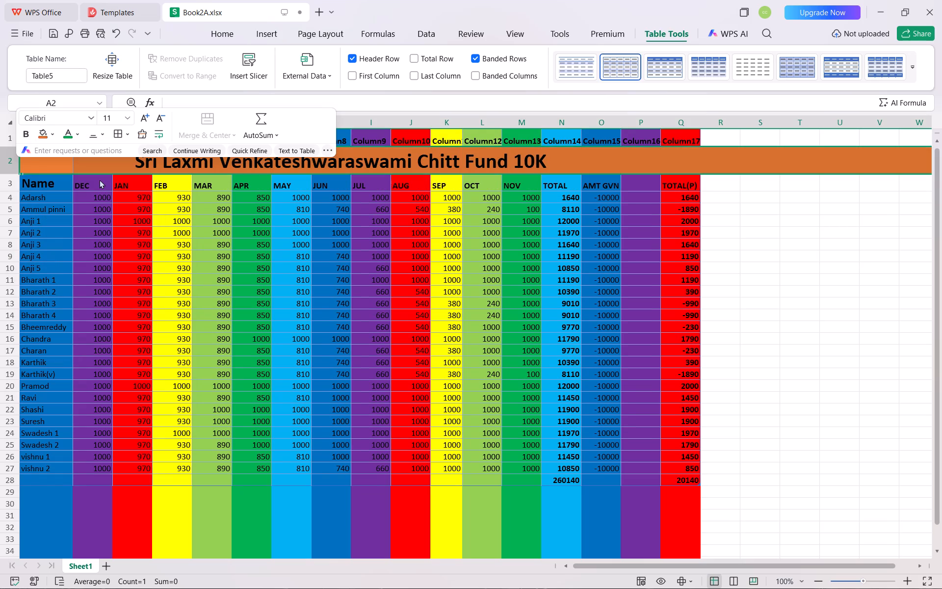
Change the fill of title row 2 to the black theme colour.
click(52, 135)
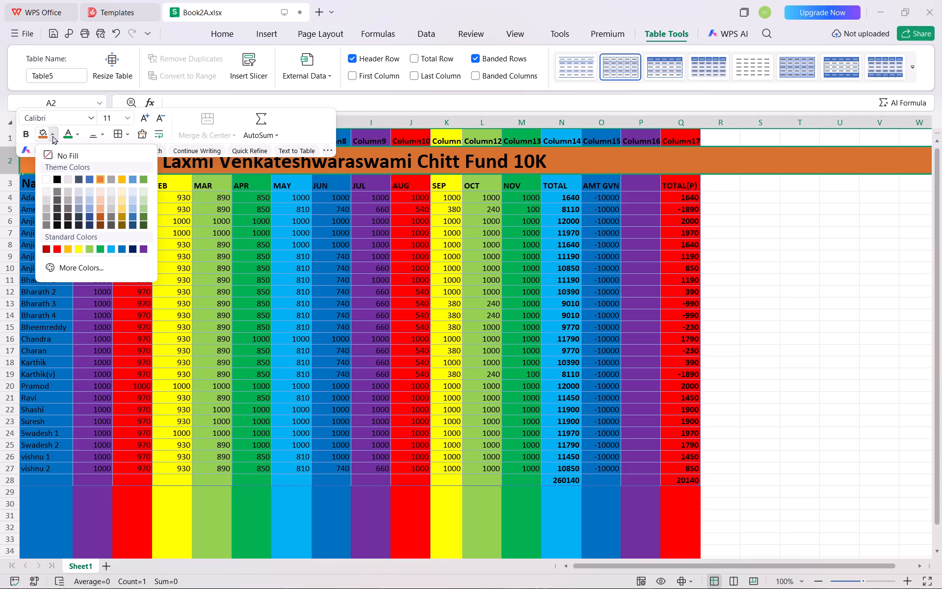
click(60, 178)
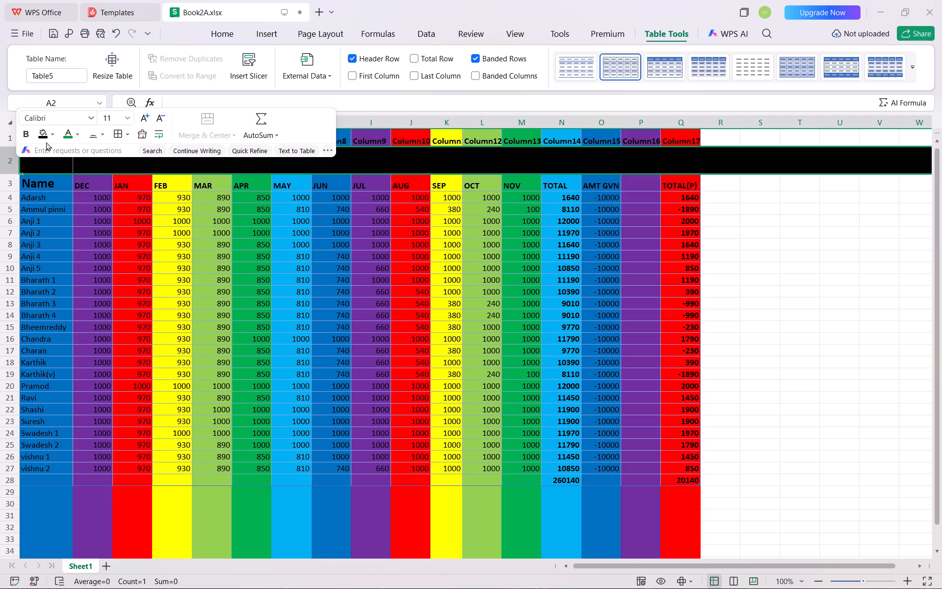
click(49, 136)
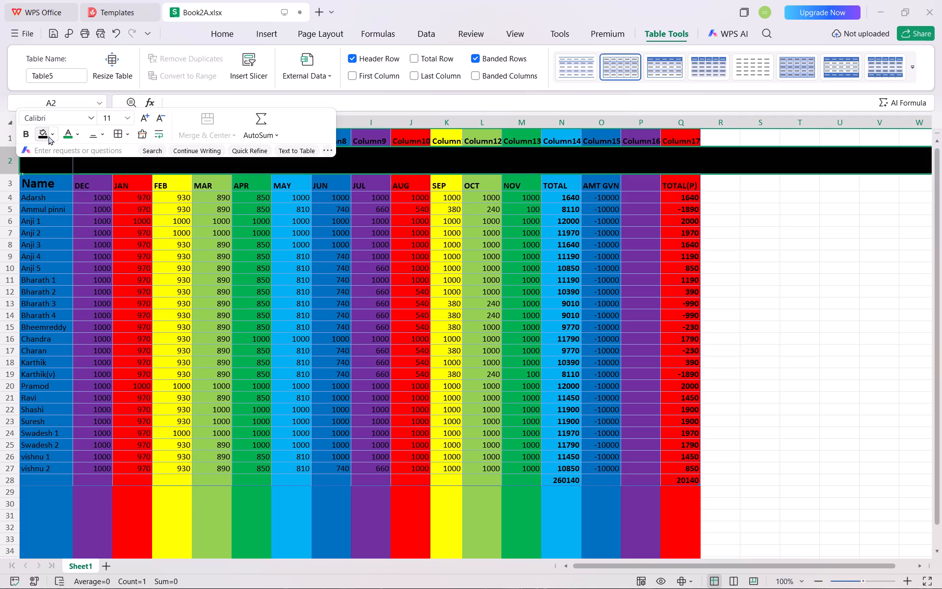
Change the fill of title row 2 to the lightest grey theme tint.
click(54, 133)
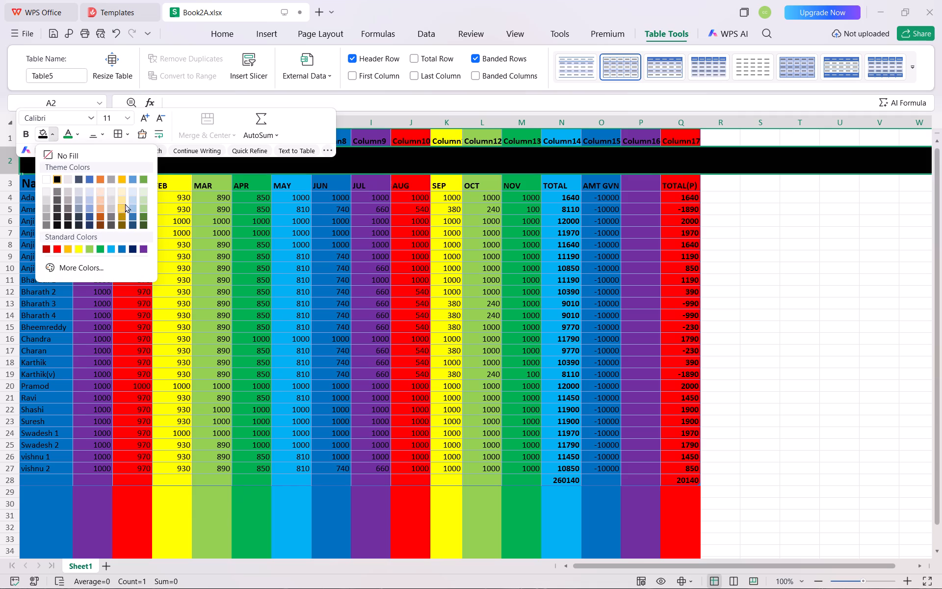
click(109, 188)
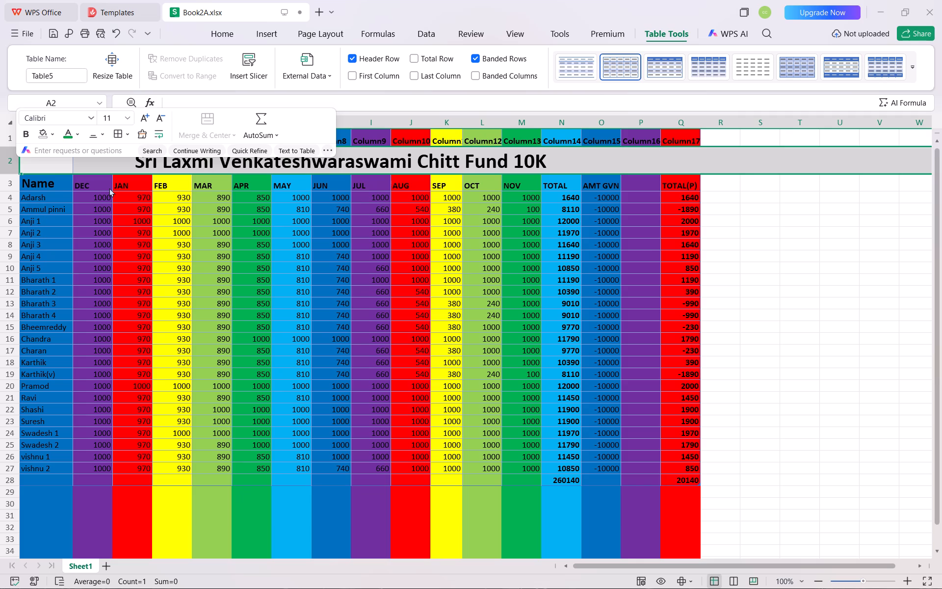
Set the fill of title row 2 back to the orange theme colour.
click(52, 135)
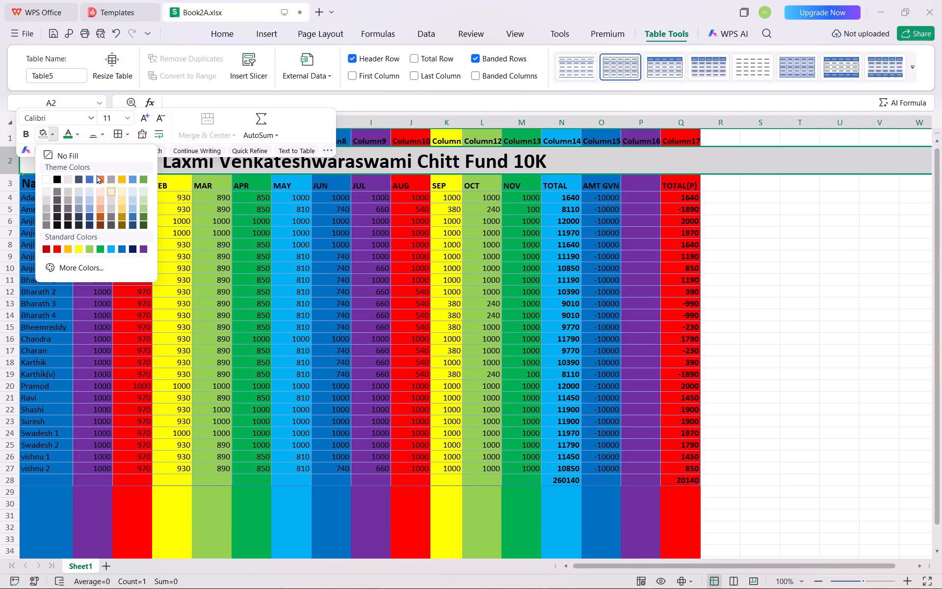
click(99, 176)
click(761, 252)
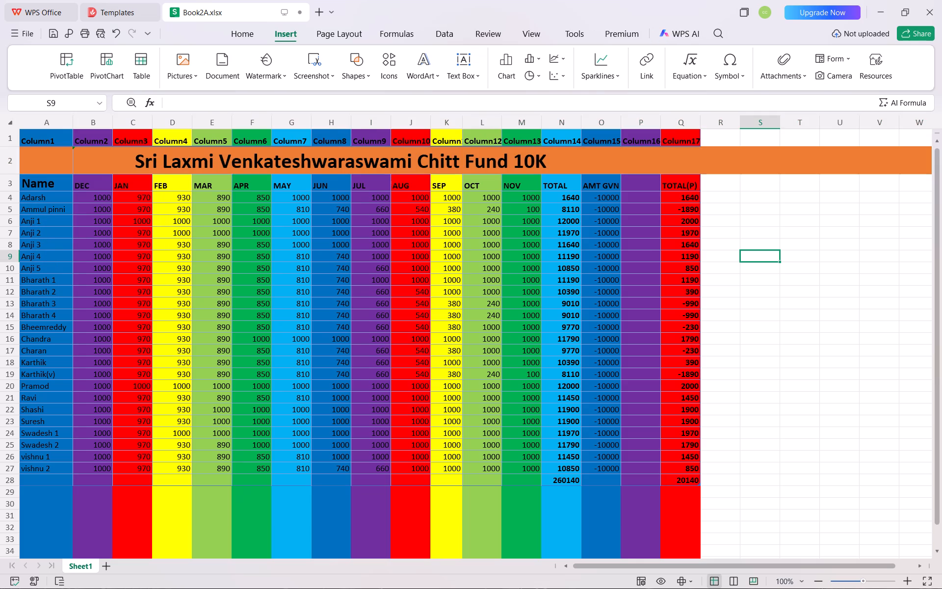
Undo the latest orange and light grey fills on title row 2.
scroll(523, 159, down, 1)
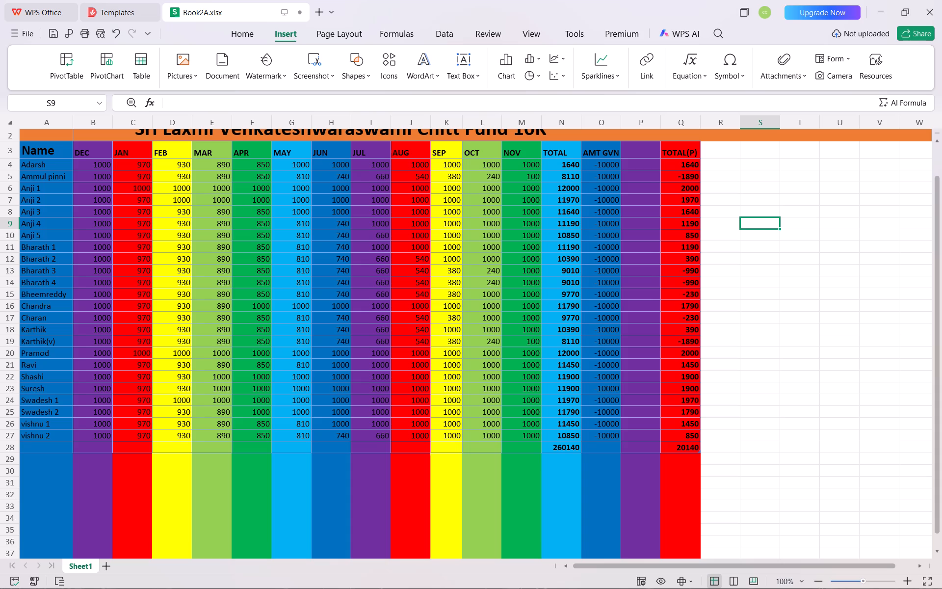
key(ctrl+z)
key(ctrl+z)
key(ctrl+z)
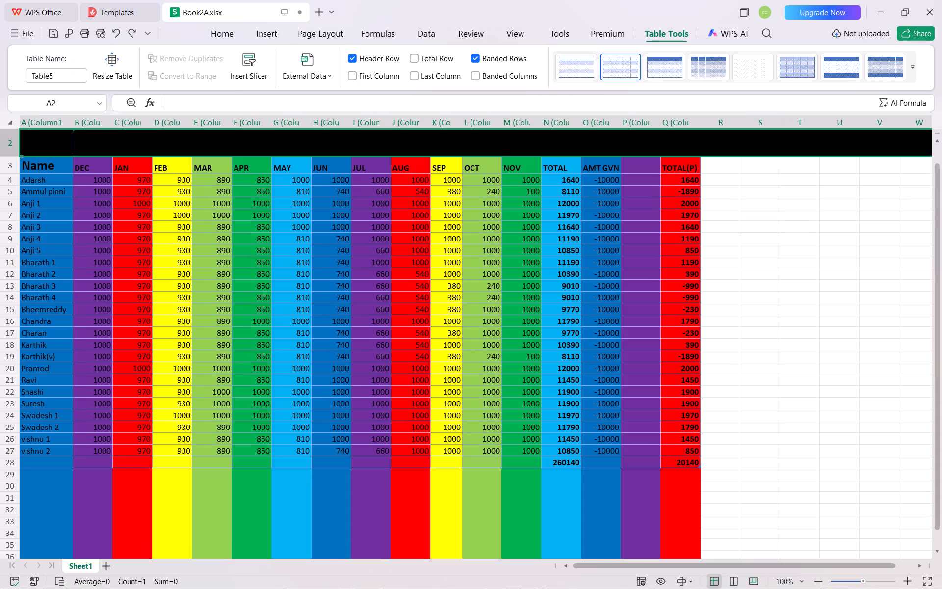
Undo the black fill on title row 2 and its preceding fill changes.
key(ctrl+z)
key(ctrl+z)
key(ctrl+z)
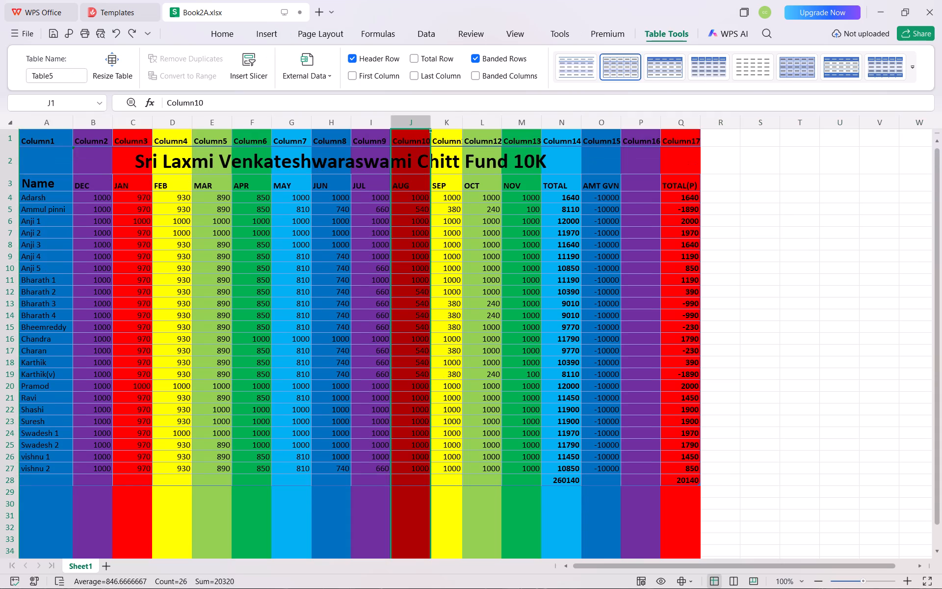
Undo all the colour fills on columns A to Q, back to the orange title row and light blue table body.
key(ctrl+z)
key(ctrl+z)
key(ctrl+z)
key(ctrl+z)
key(ctrl+z)
key(ctrl+z)
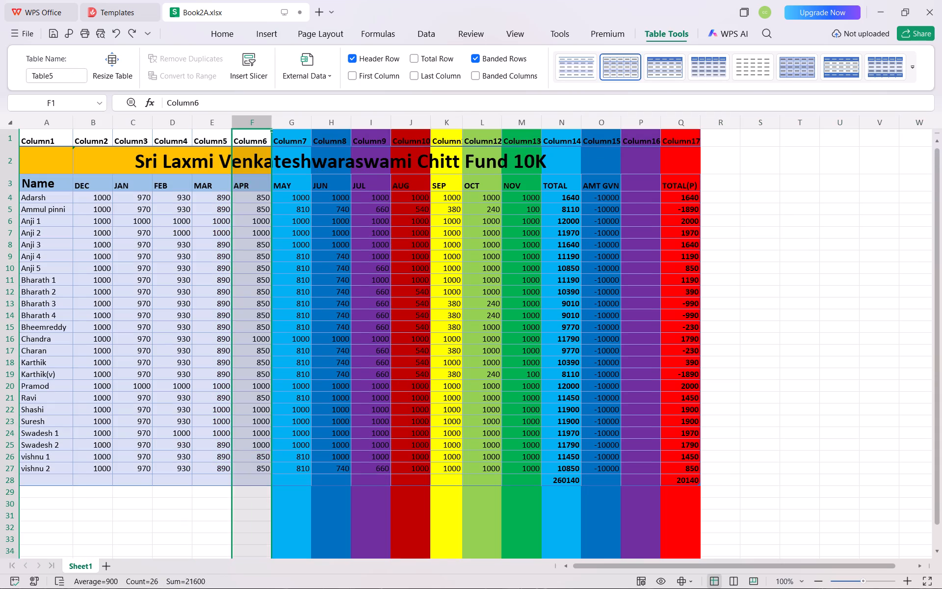
key(ctrl+z)
key(ctrl+z)
key(ctrl+z)
key(ctrl+z)
key(ctrl+z)
key(ctrl+z)
key(ctrl+z)
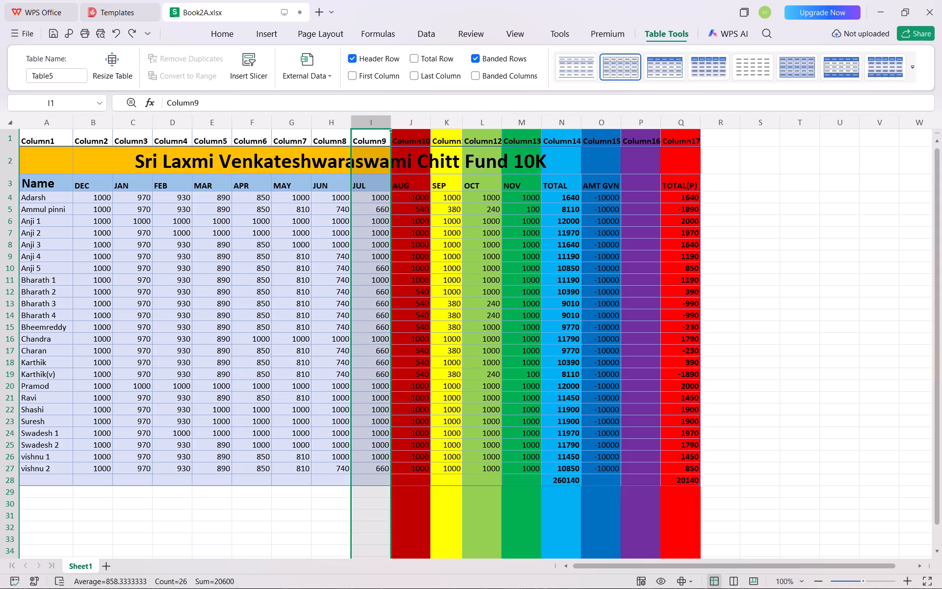
key(ctrl+z)
key(ctrl+z)
key(ctrl+z)
key(ctrl+z)
key(ctrl+z)
key(ctrl+z)
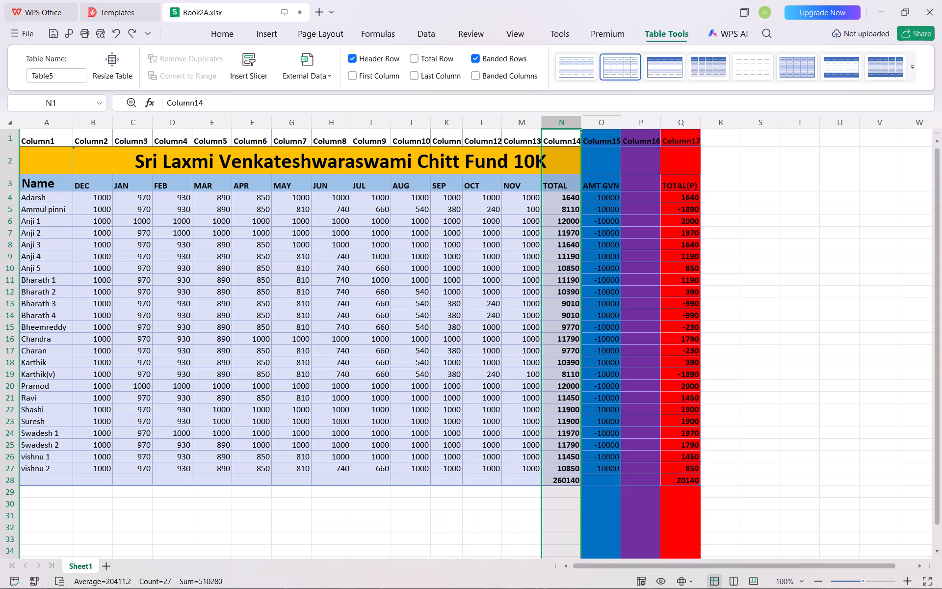
key(ctrl+z)
key(ctrl+z)
key(ctrl+z)
key(ctrl+z)
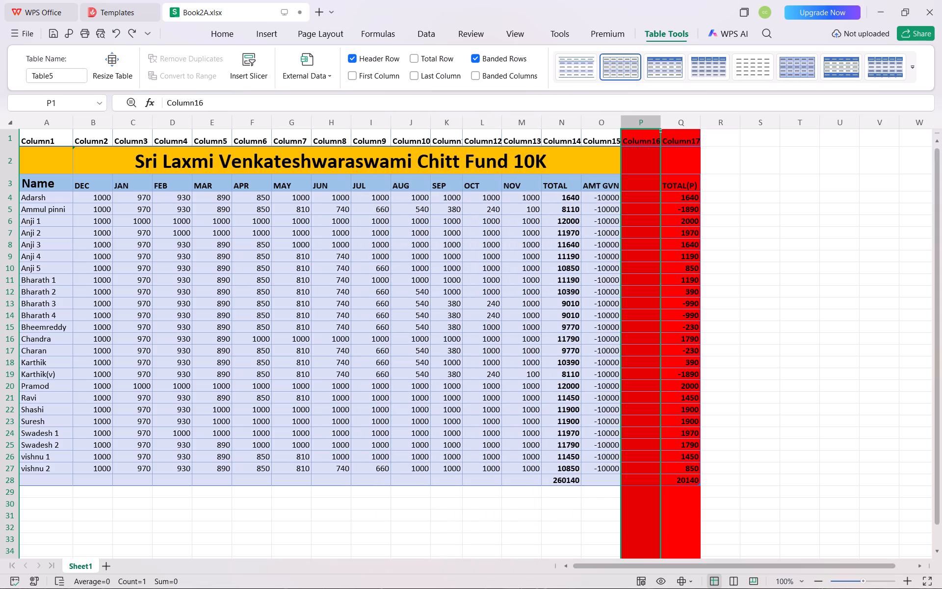
key(ctrl+z)
key(ctrl+z)
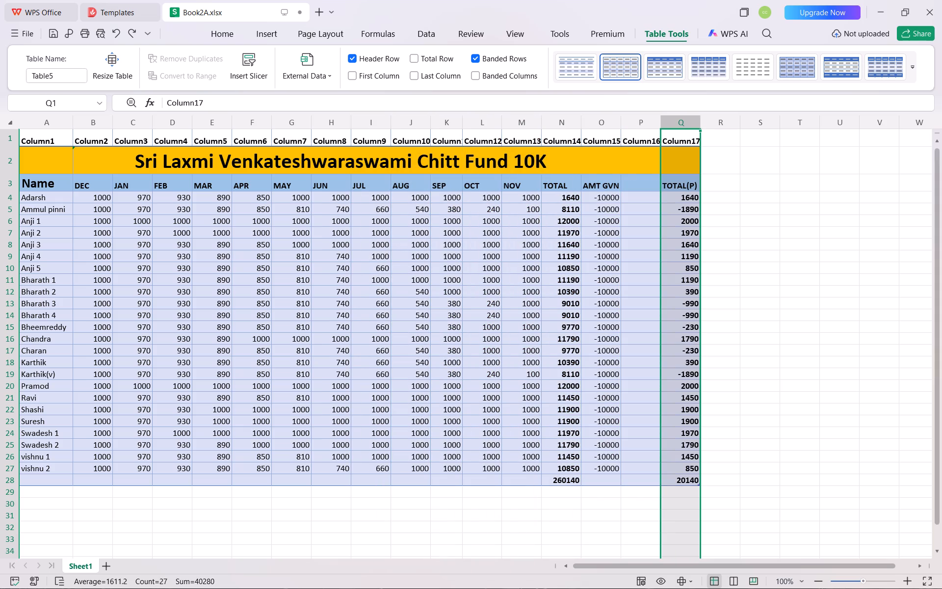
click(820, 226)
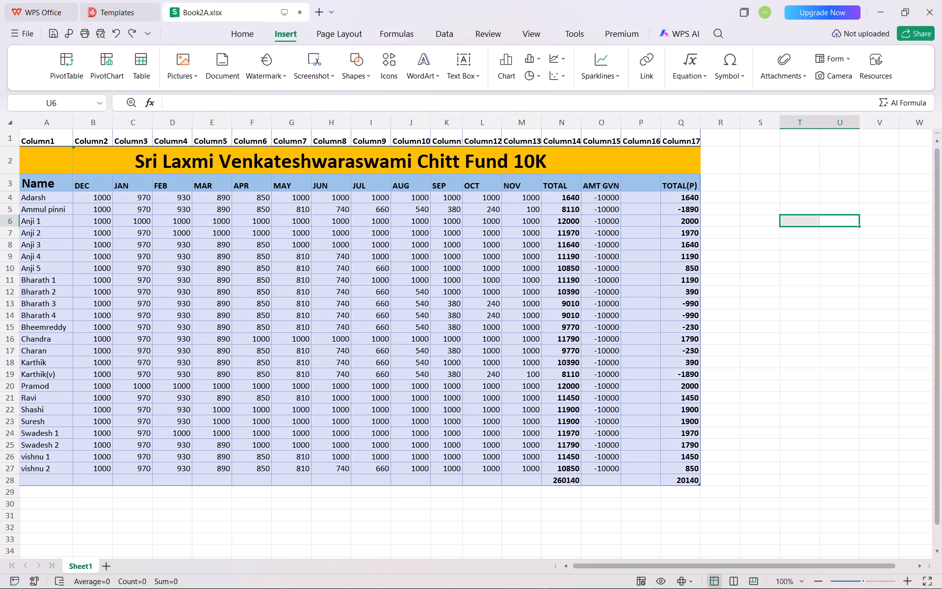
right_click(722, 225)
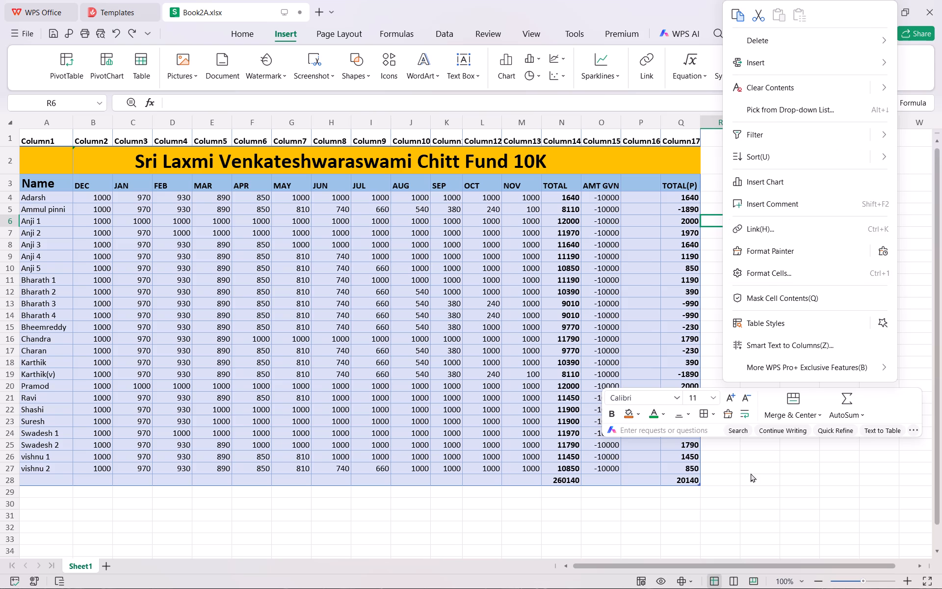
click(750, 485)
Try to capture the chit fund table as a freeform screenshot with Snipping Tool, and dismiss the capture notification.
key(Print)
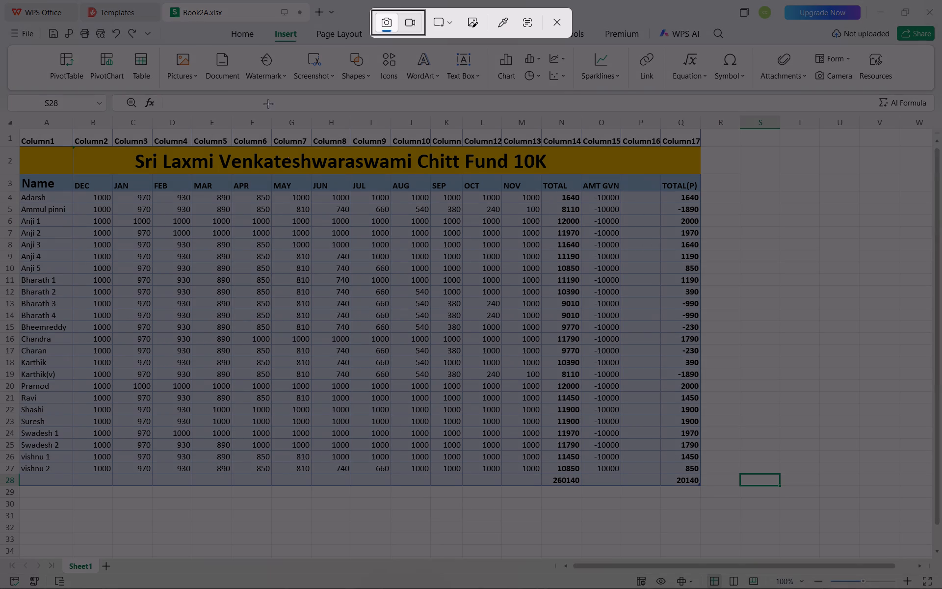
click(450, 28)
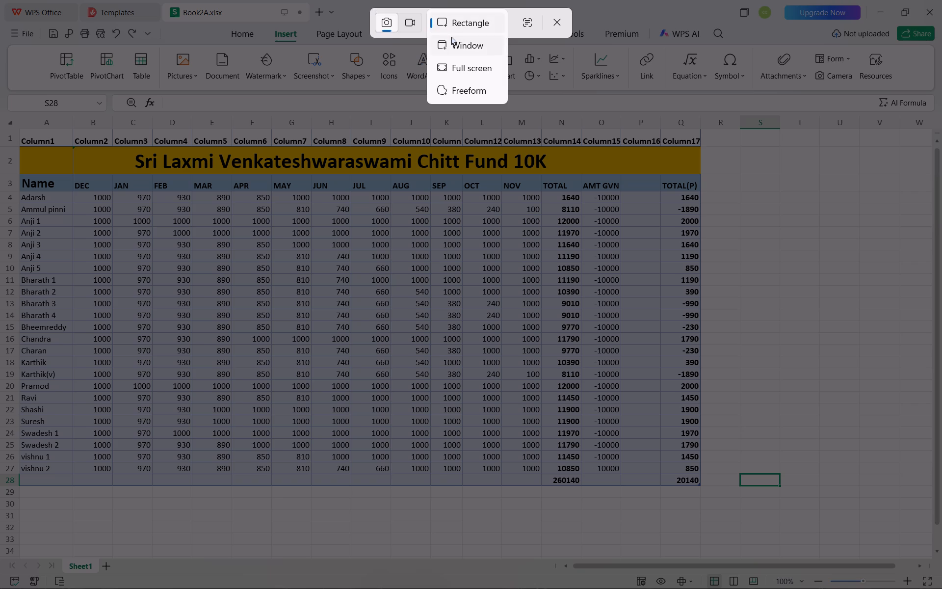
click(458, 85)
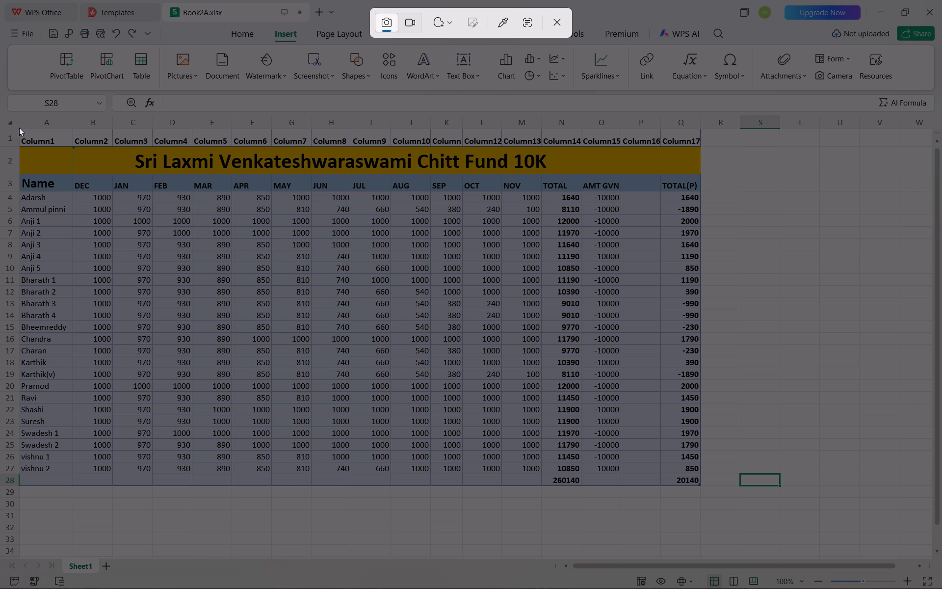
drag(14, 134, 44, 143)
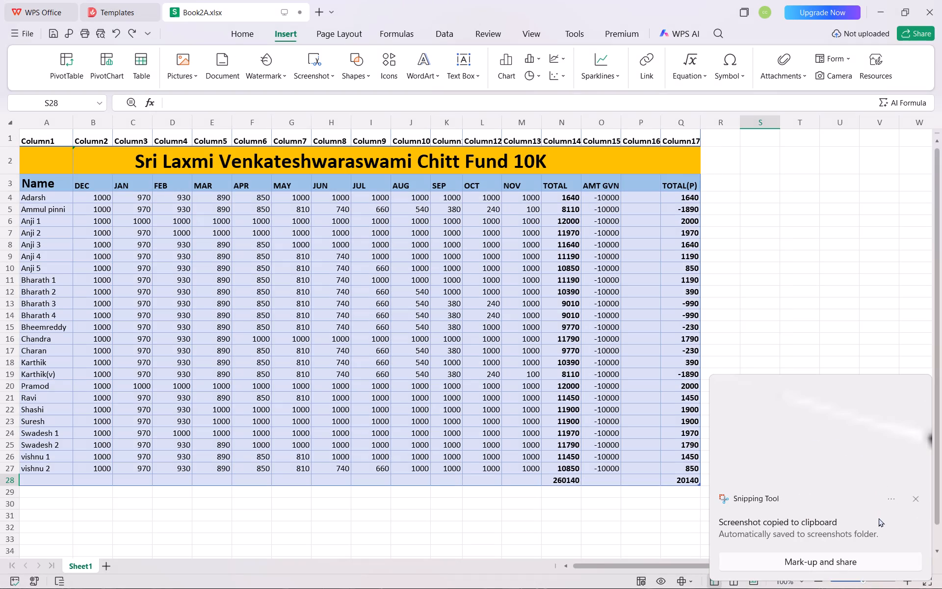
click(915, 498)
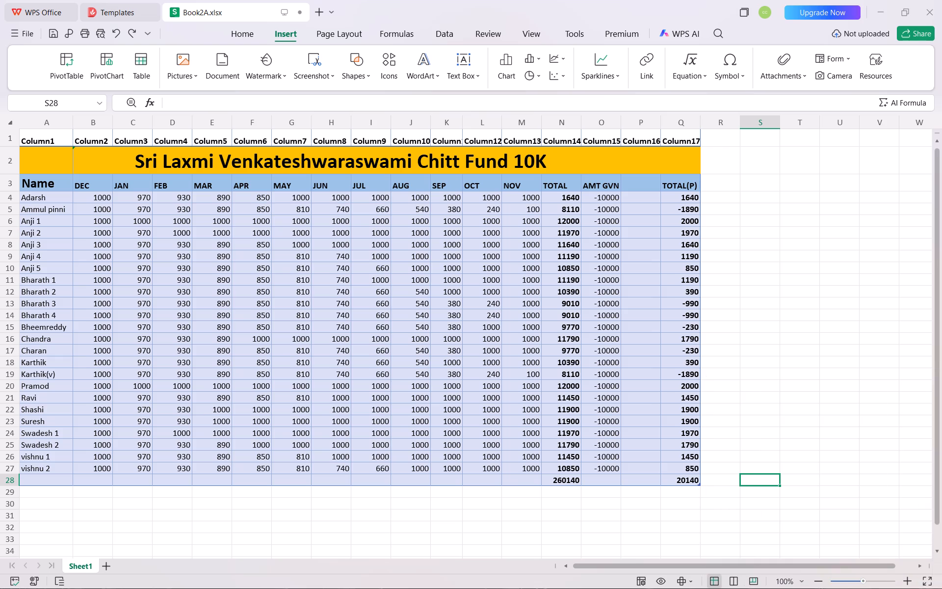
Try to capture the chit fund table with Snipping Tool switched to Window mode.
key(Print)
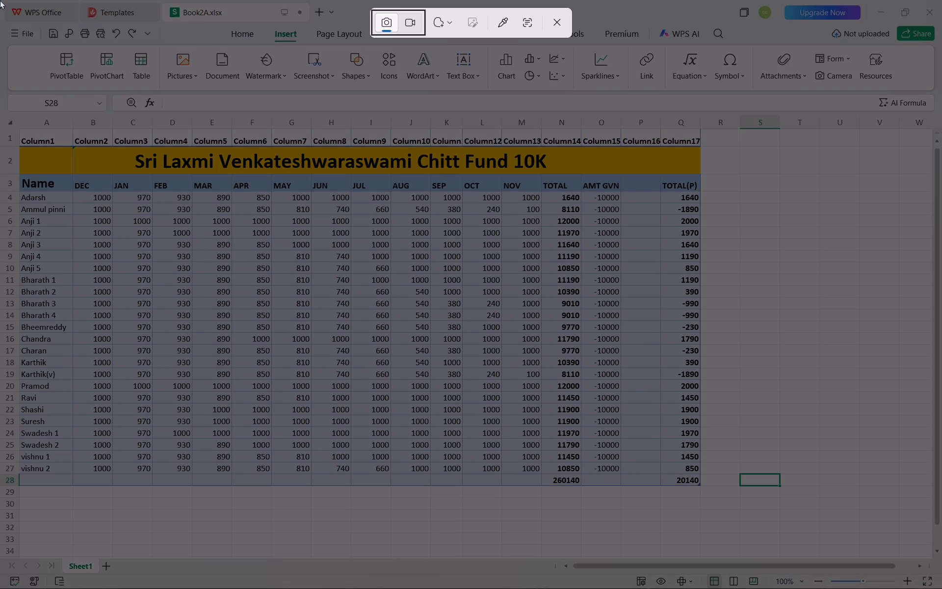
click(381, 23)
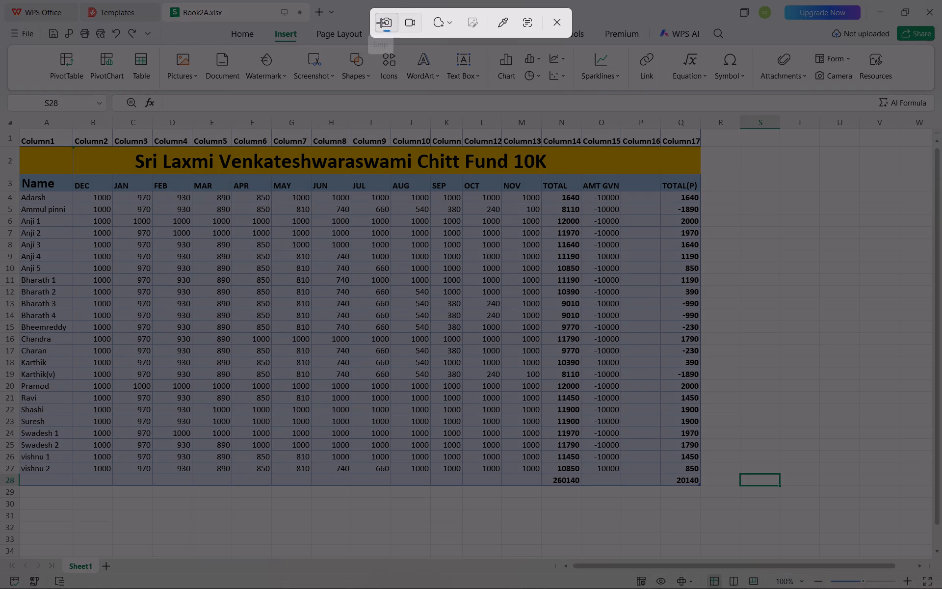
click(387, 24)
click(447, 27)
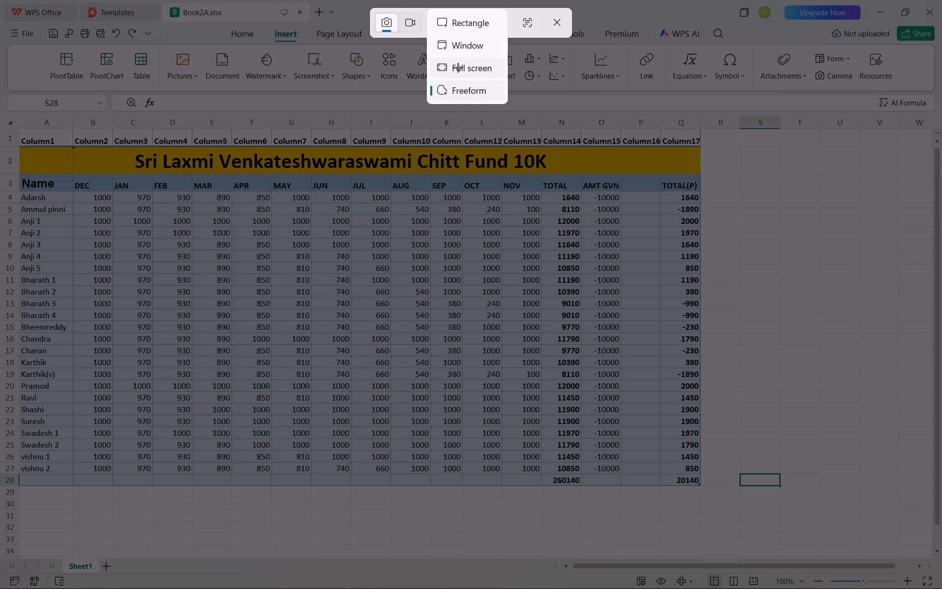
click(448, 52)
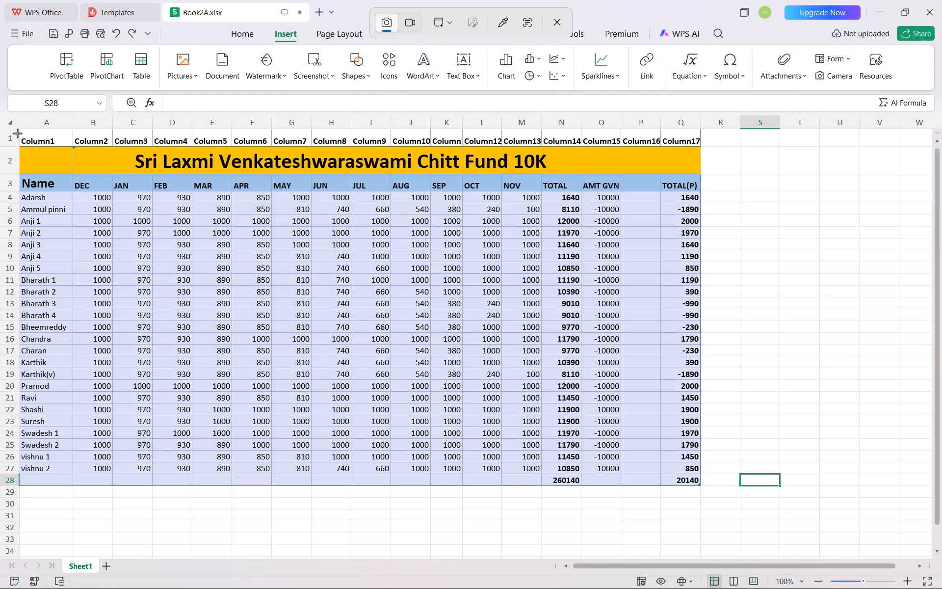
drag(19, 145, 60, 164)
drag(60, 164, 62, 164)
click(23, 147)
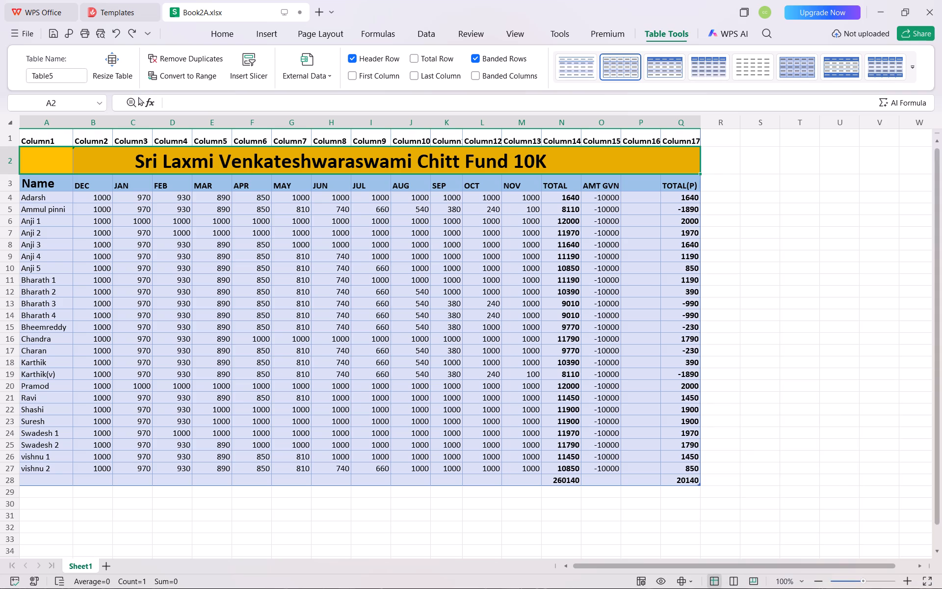
Capture the spreadsheet window showing the whole chit fund table in Snipping Tool's Window mode.
key(Print)
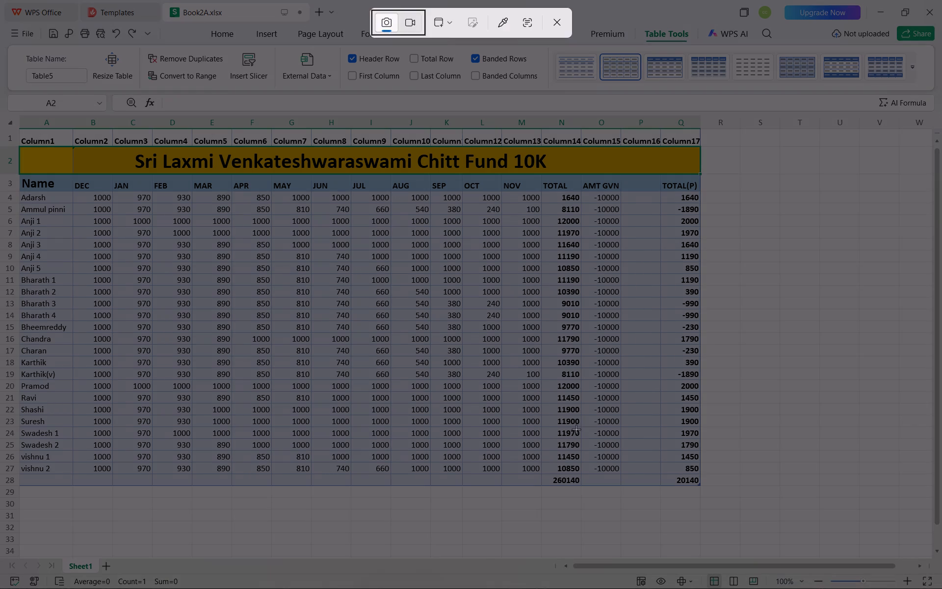
click(453, 27)
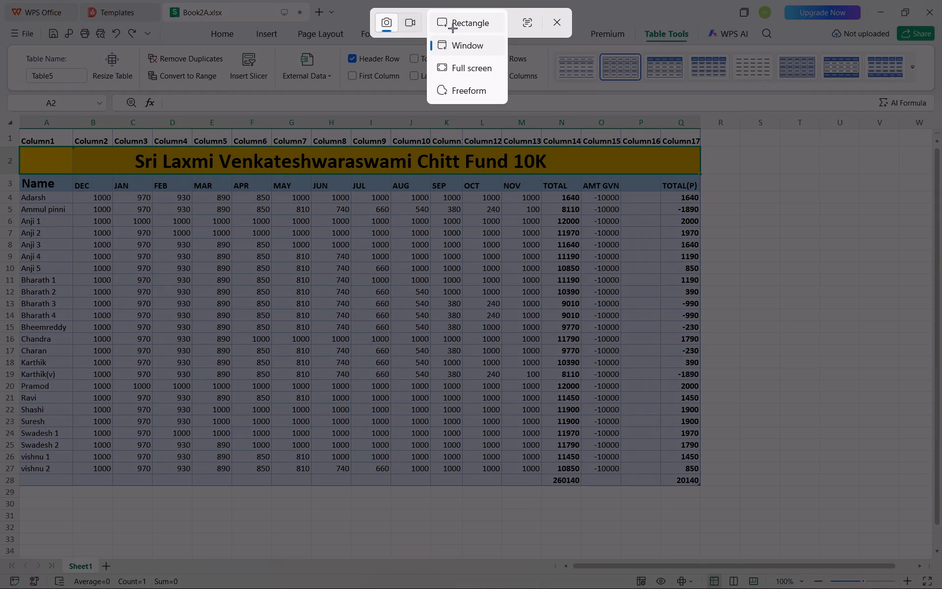
click(462, 50)
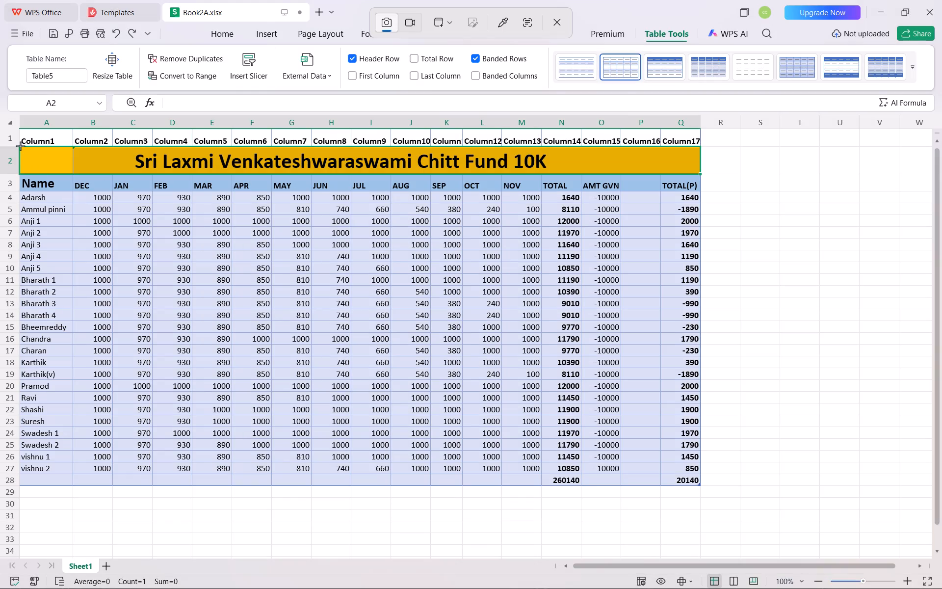
drag(21, 146, 609, 477)
drag(609, 477, 701, 485)
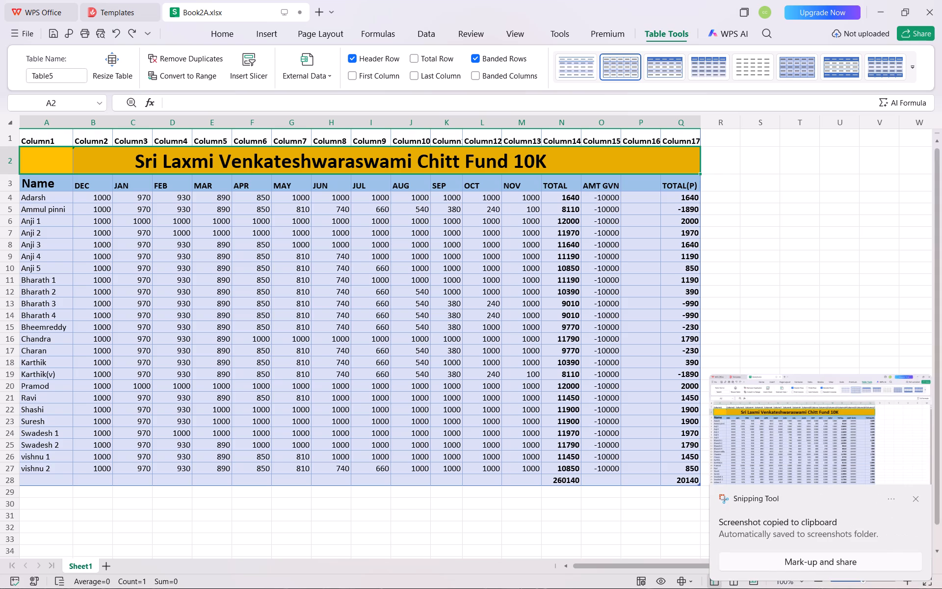
Open the captured snip for editing and crop its top and left edges to the orange title row and Name column.
click(793, 422)
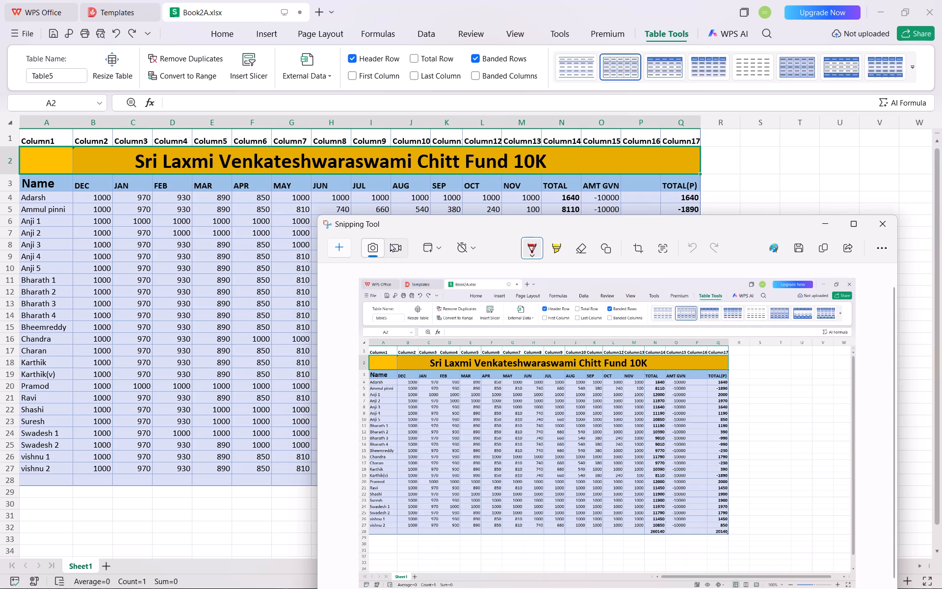
drag(418, 216, 227, 107)
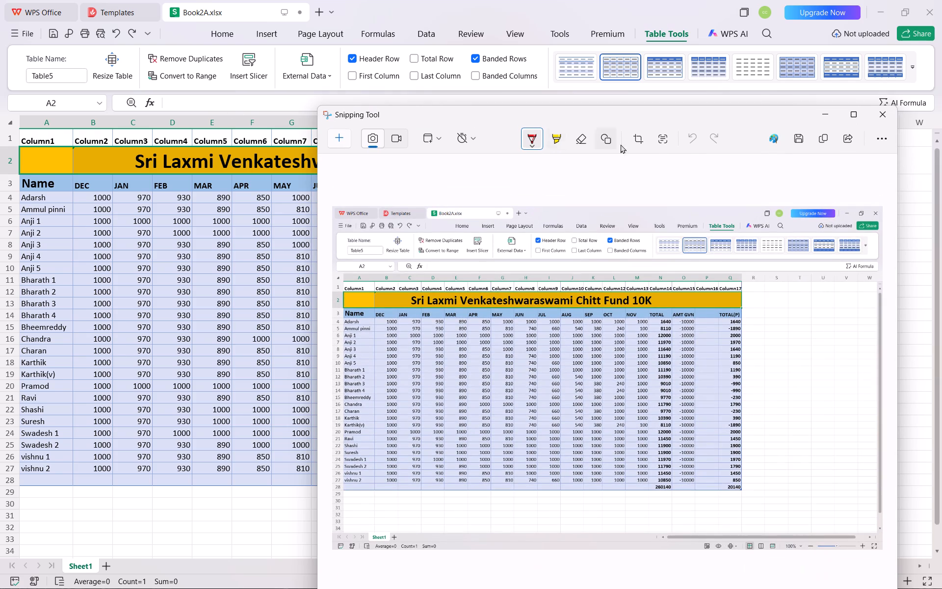
click(642, 140)
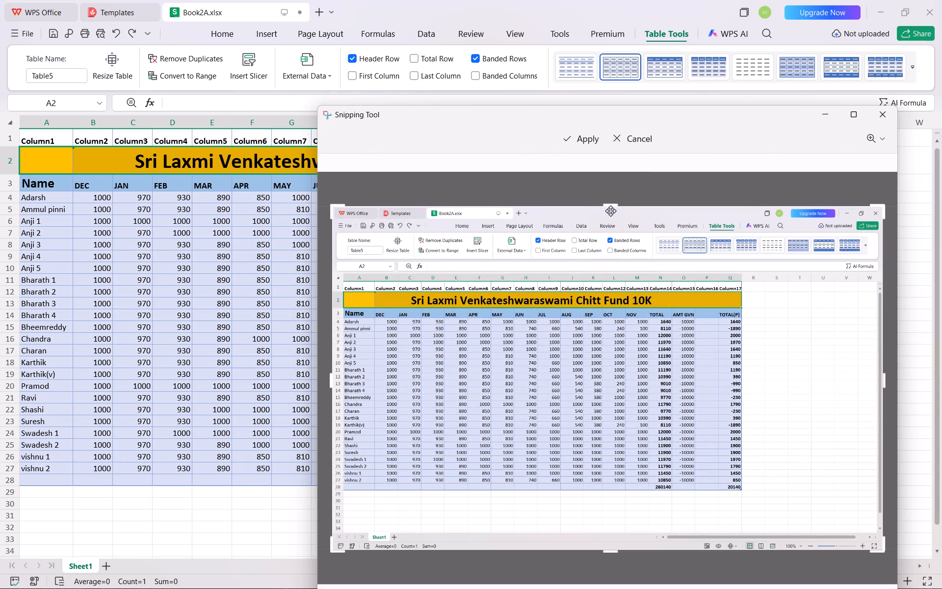
drag(611, 205, 632, 275)
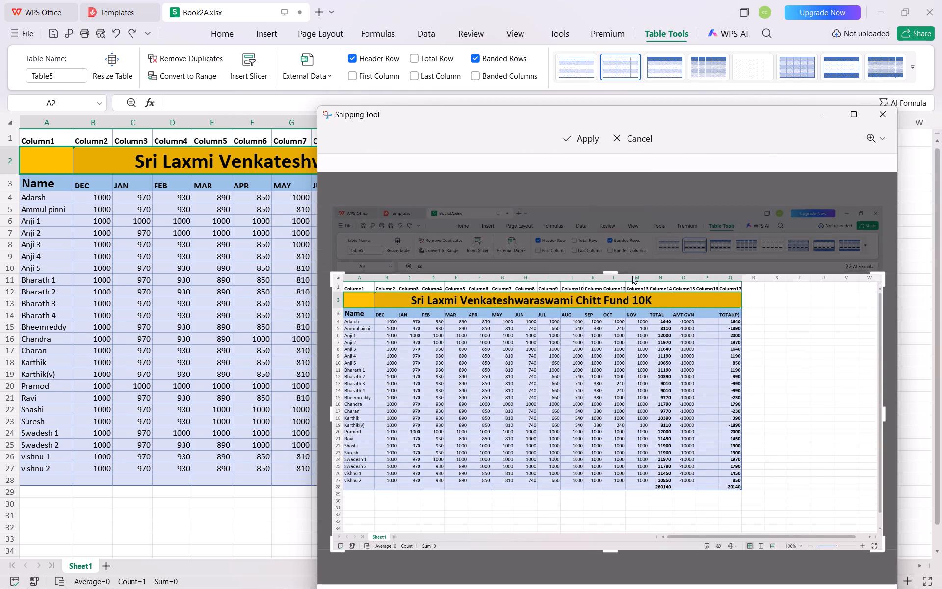
drag(632, 275, 636, 291)
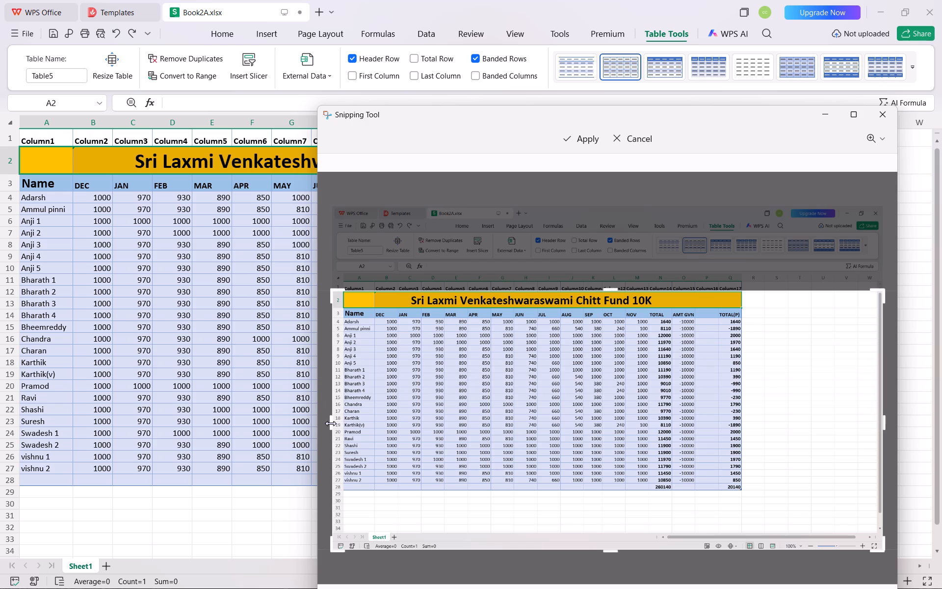
drag(333, 424, 348, 425)
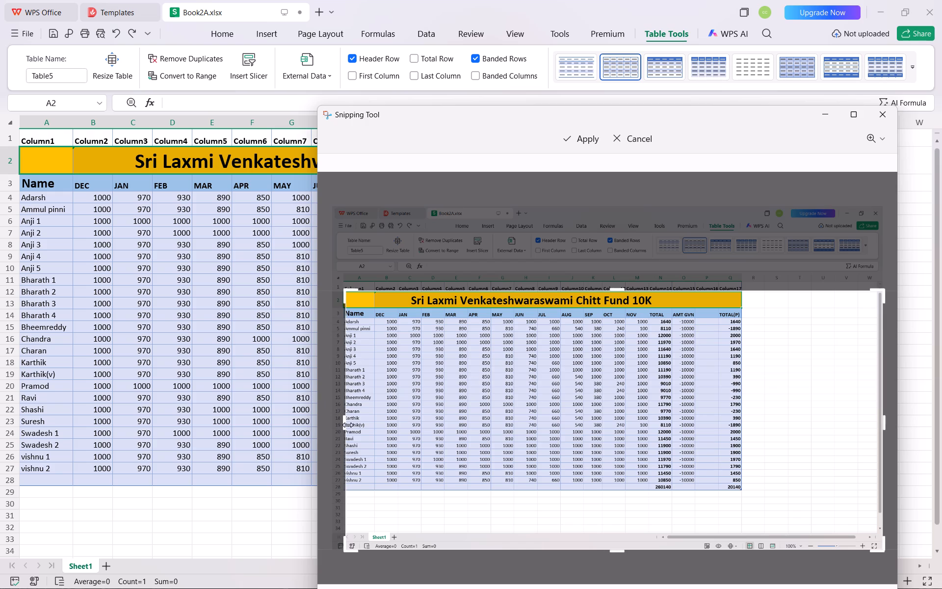
drag(348, 425, 349, 425)
drag(349, 425, 343, 425)
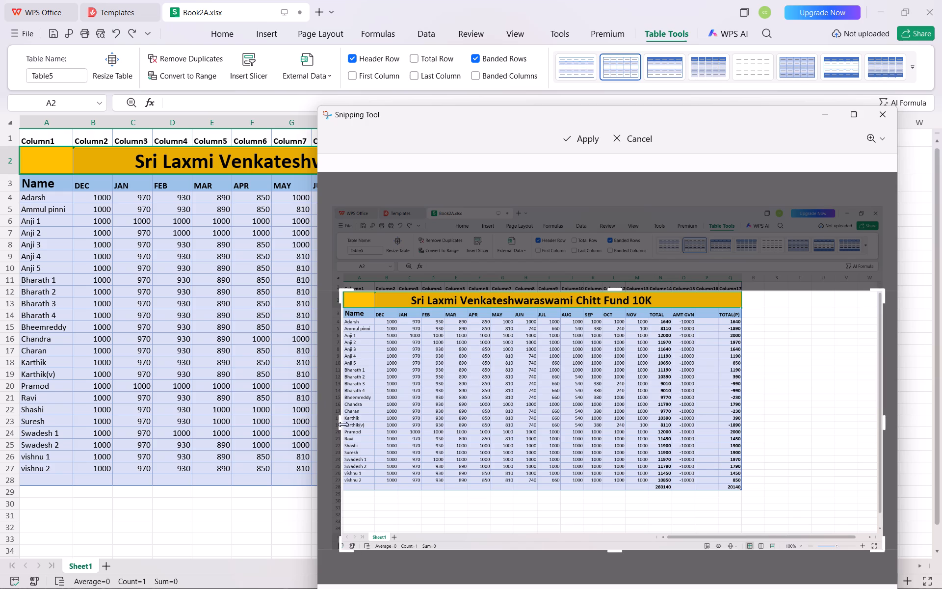
drag(343, 425, 344, 425)
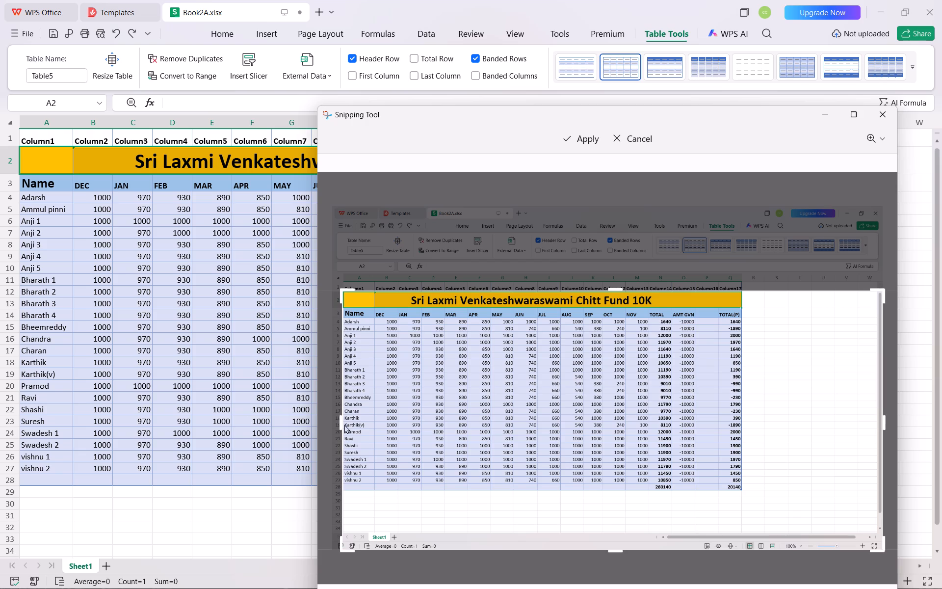
drag(344, 425, 339, 424)
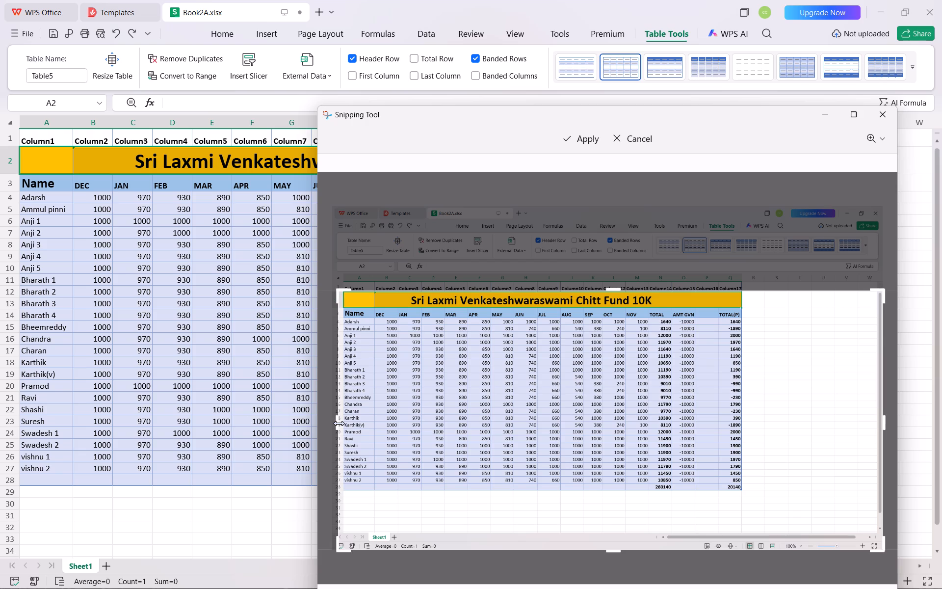
drag(339, 424, 346, 425)
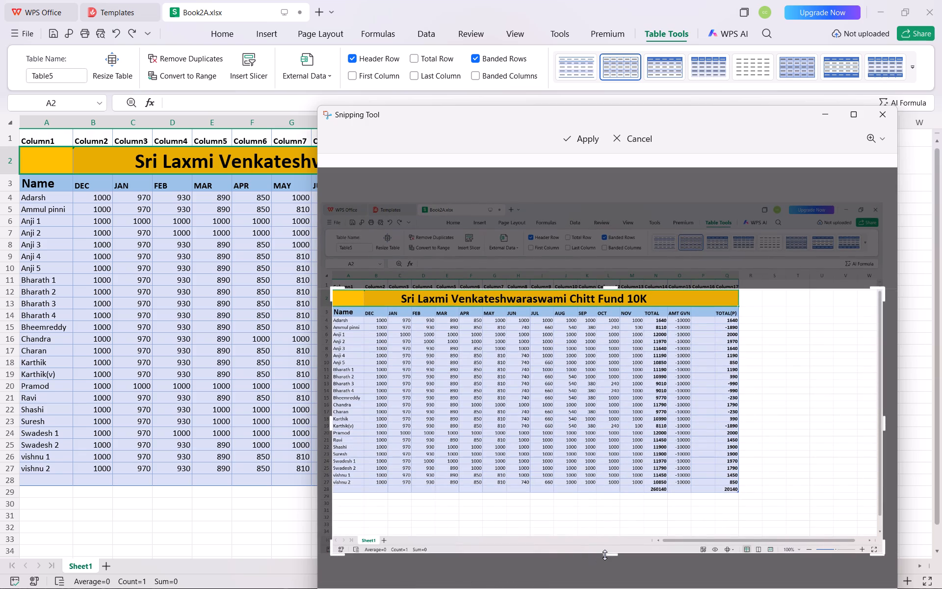
Crop the snip's bottom and right edges to the totals row and TOTAL(P) column, apply the crop, and dismiss the battery notices.
drag(604, 553, 584, 499)
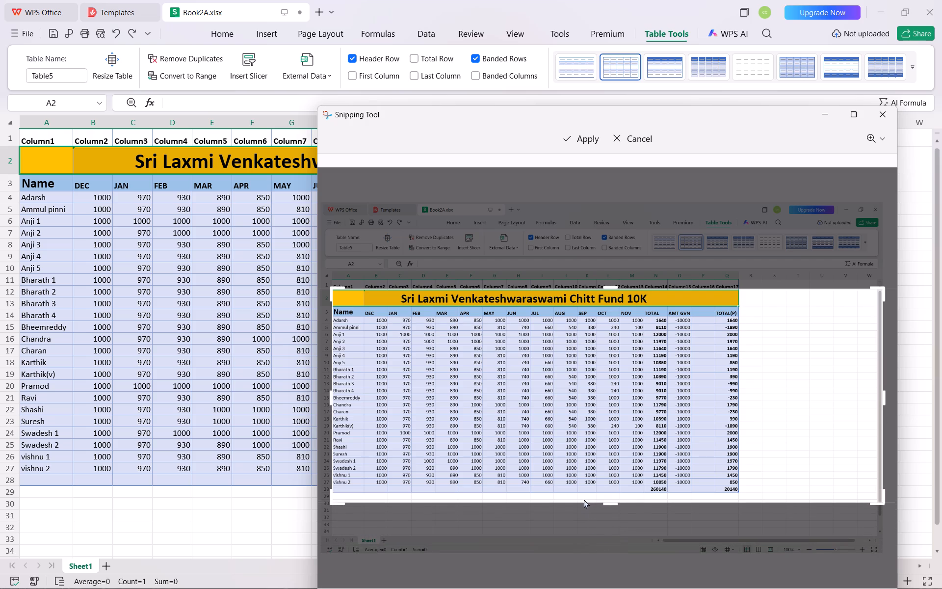
drag(584, 499, 581, 493)
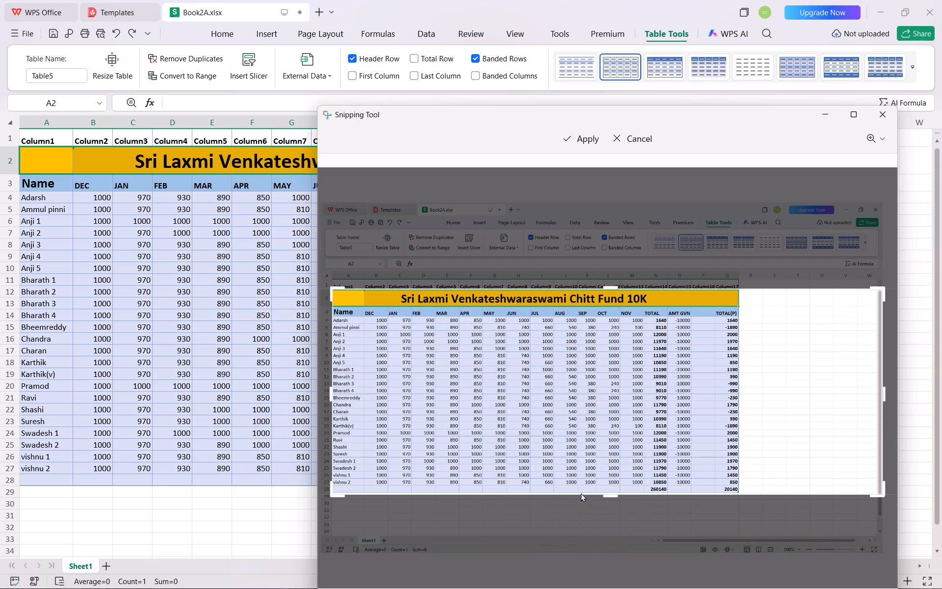
drag(581, 493, 580, 491)
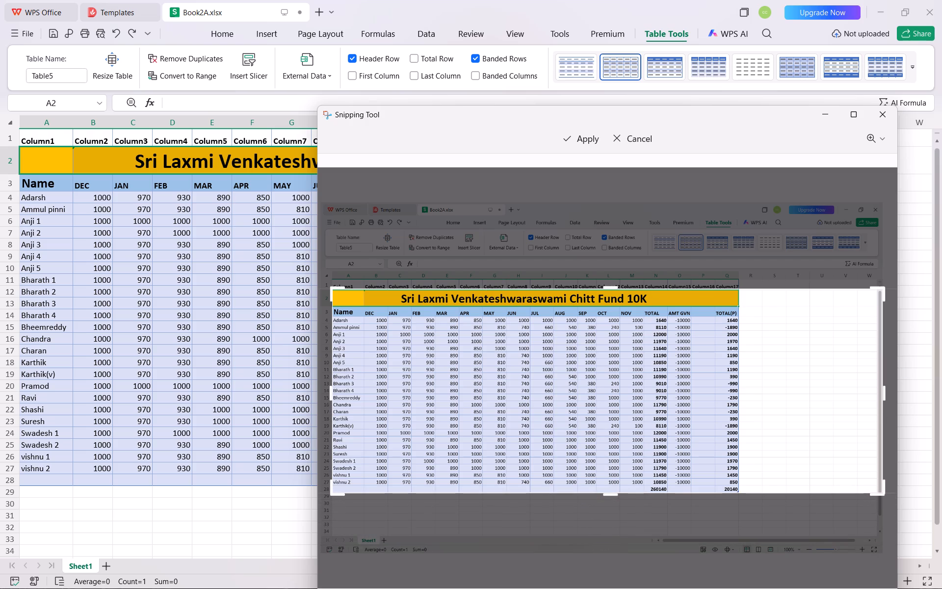
drag(883, 395, 777, 412)
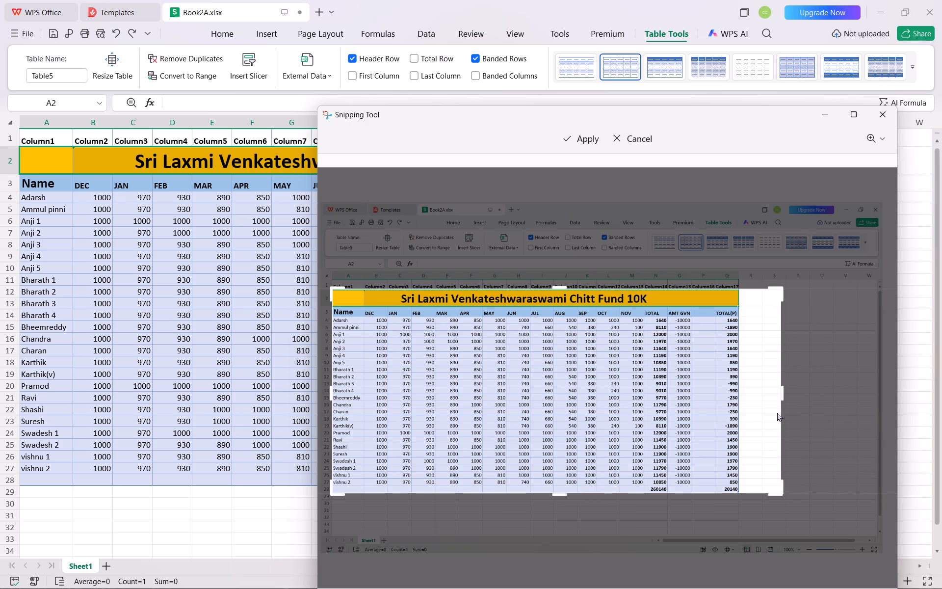
drag(777, 412, 738, 420)
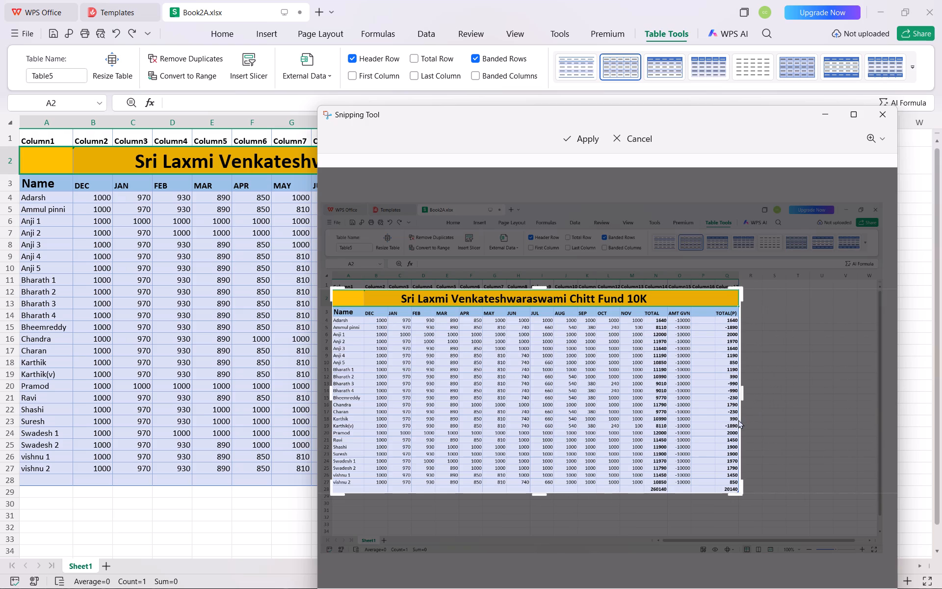
drag(738, 420, 736, 421)
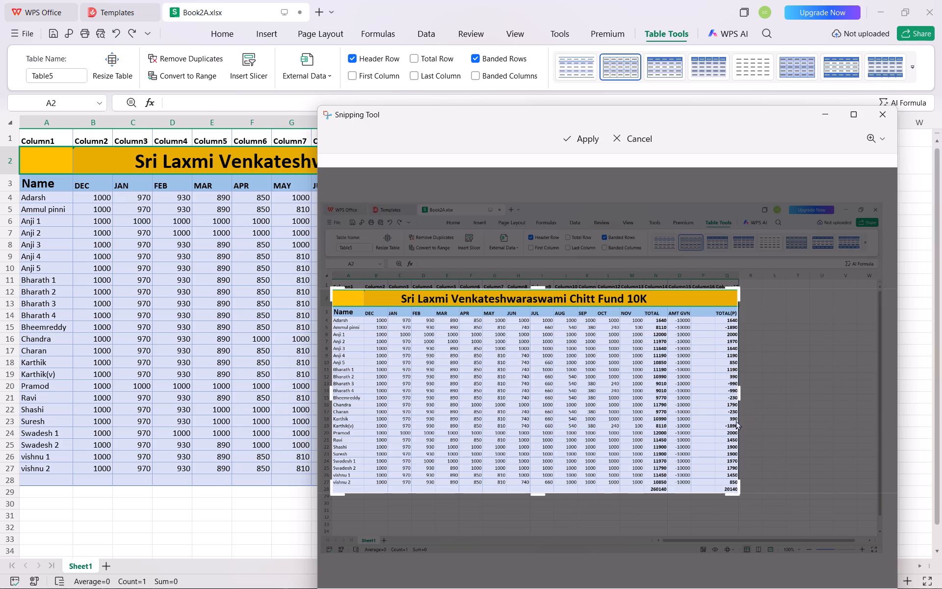
drag(736, 421, 737, 421)
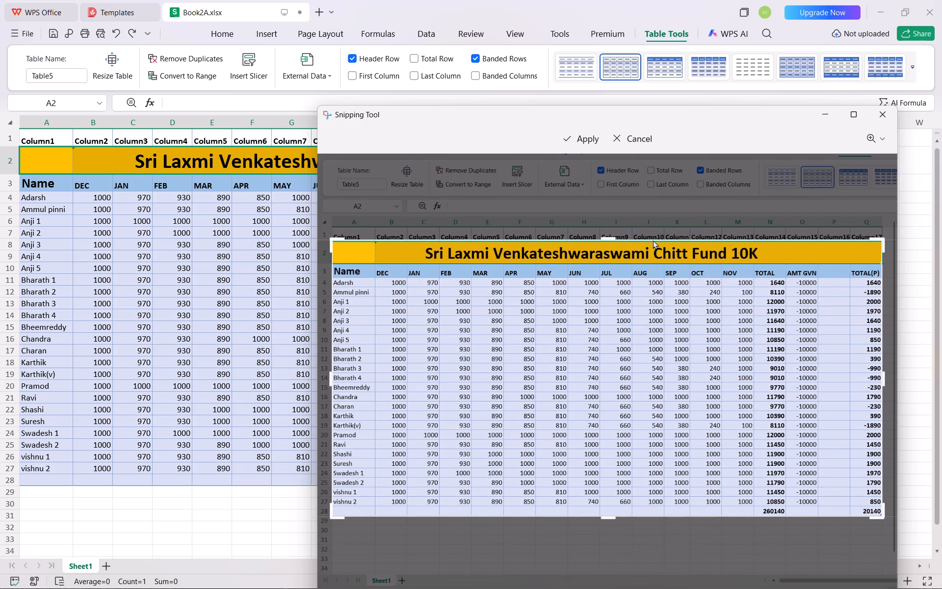
click(592, 143)
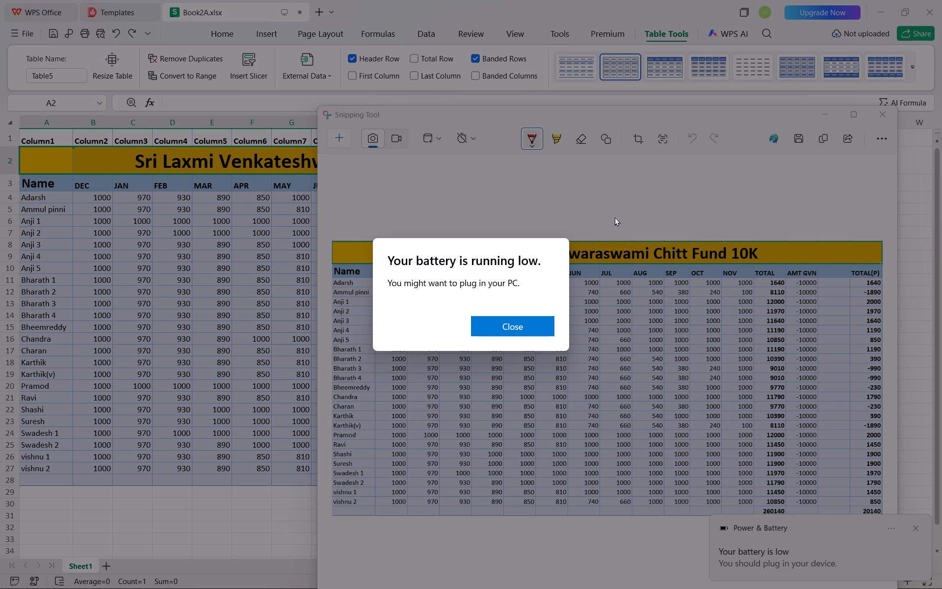
click(528, 321)
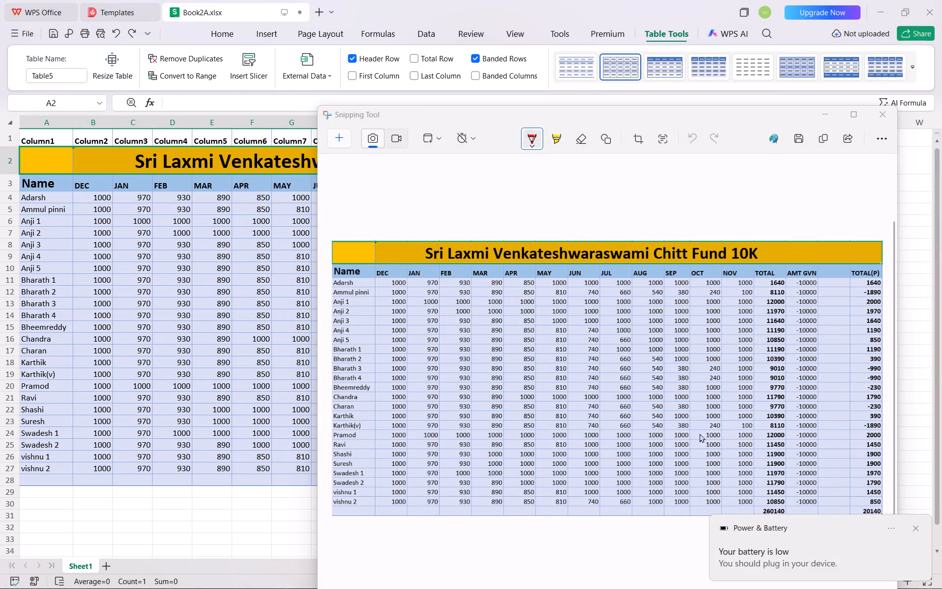
click(917, 528)
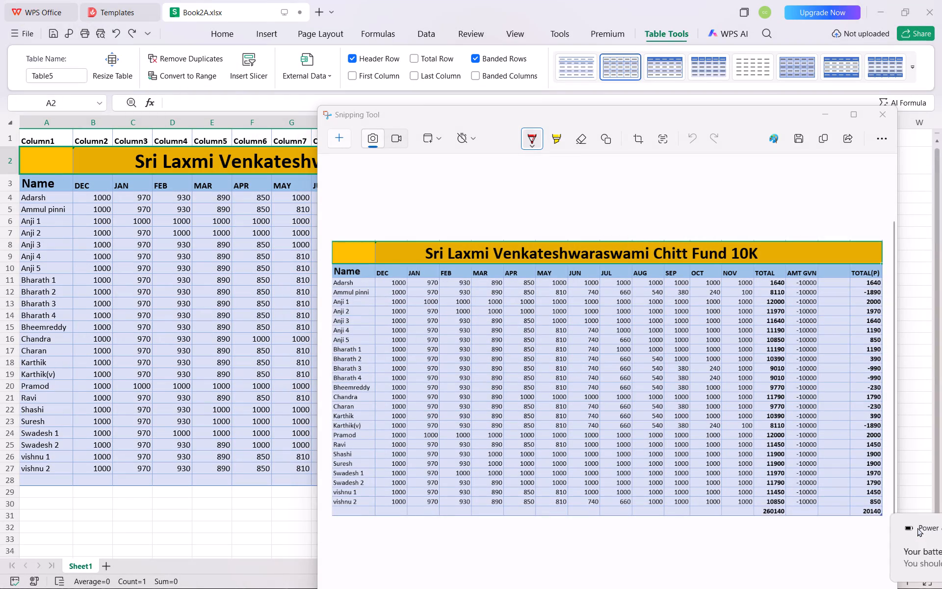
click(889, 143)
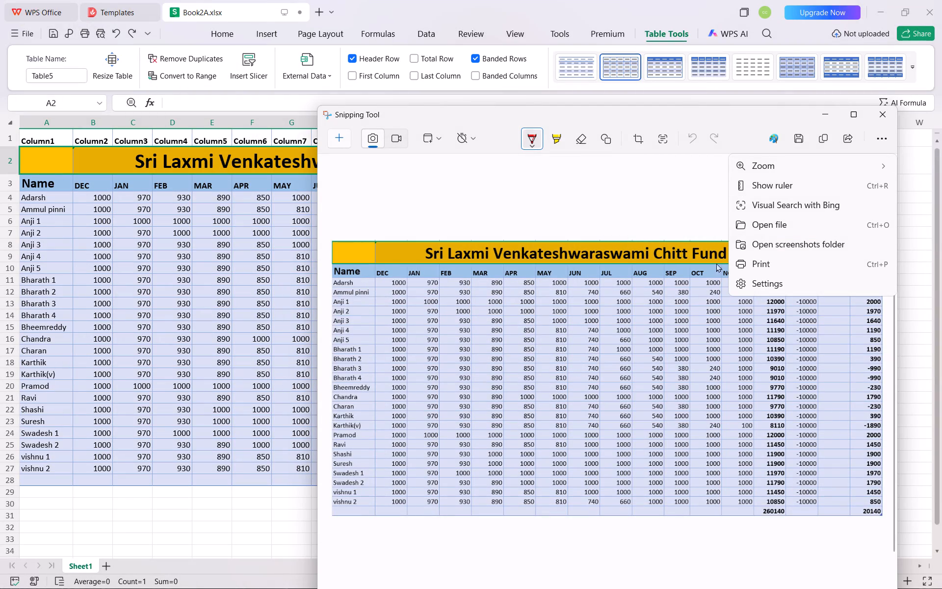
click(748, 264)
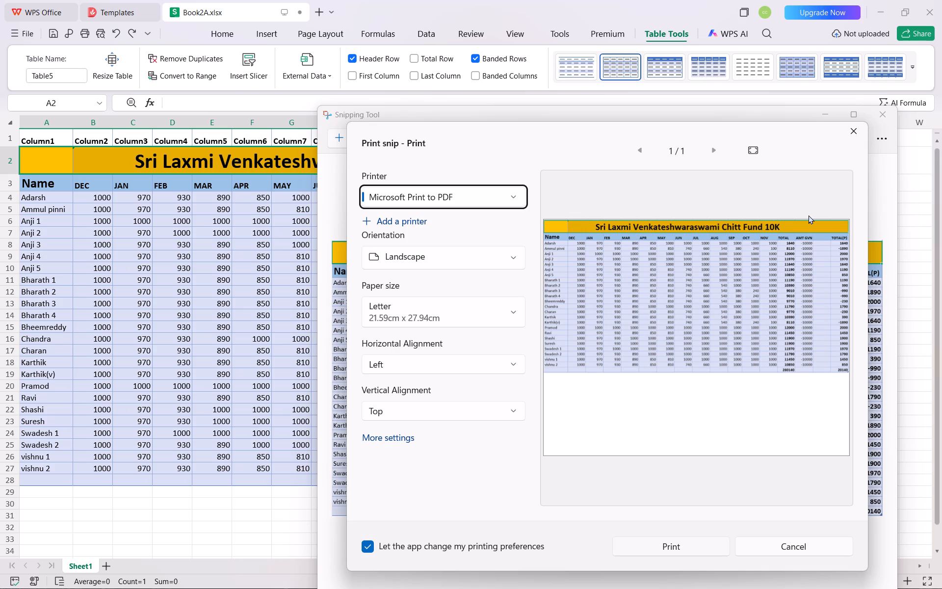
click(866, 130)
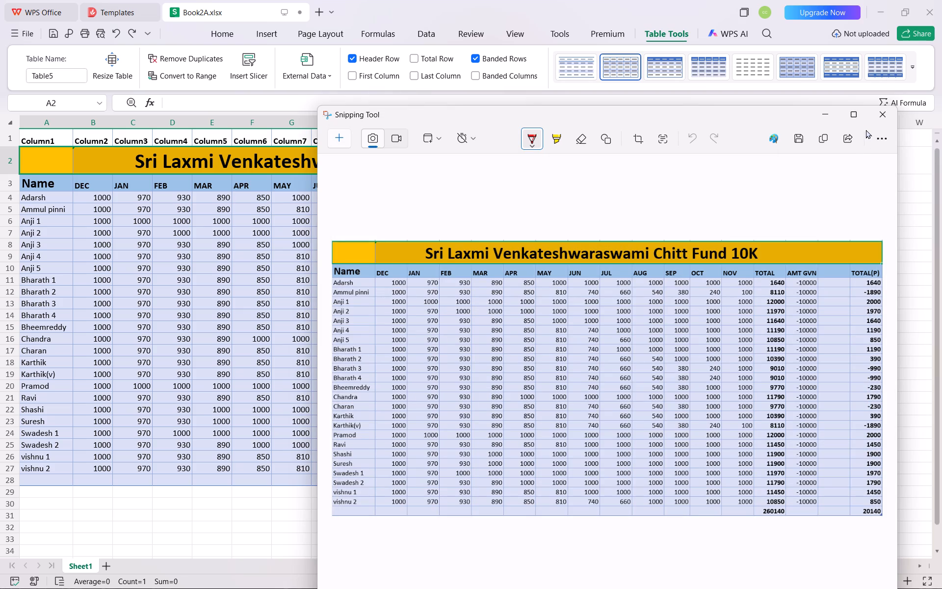
Save the cropped snip as a PNG under its suggested name in the Exel files folder on drive D, and close Snipping Tool.
click(802, 146)
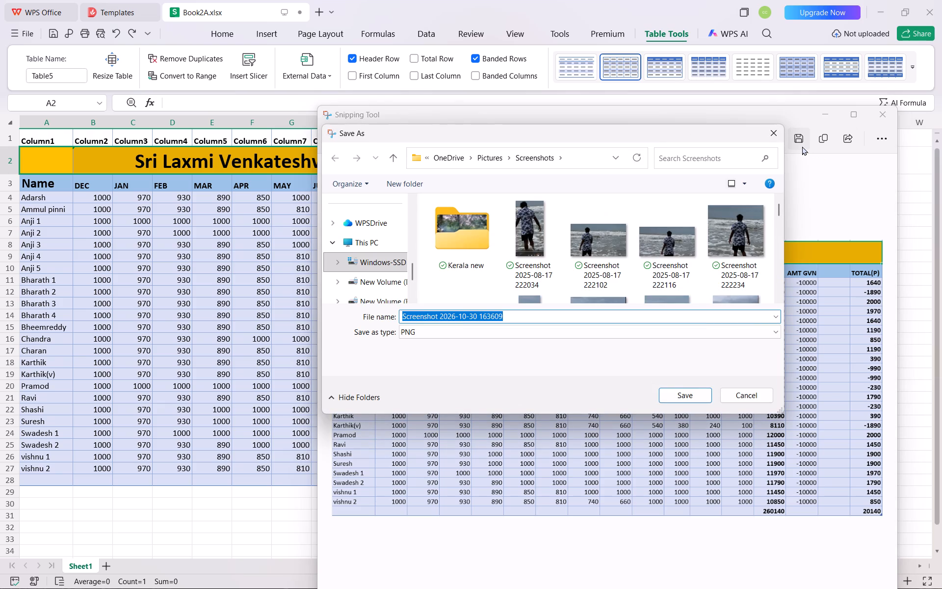
scroll(393, 289, down, 1)
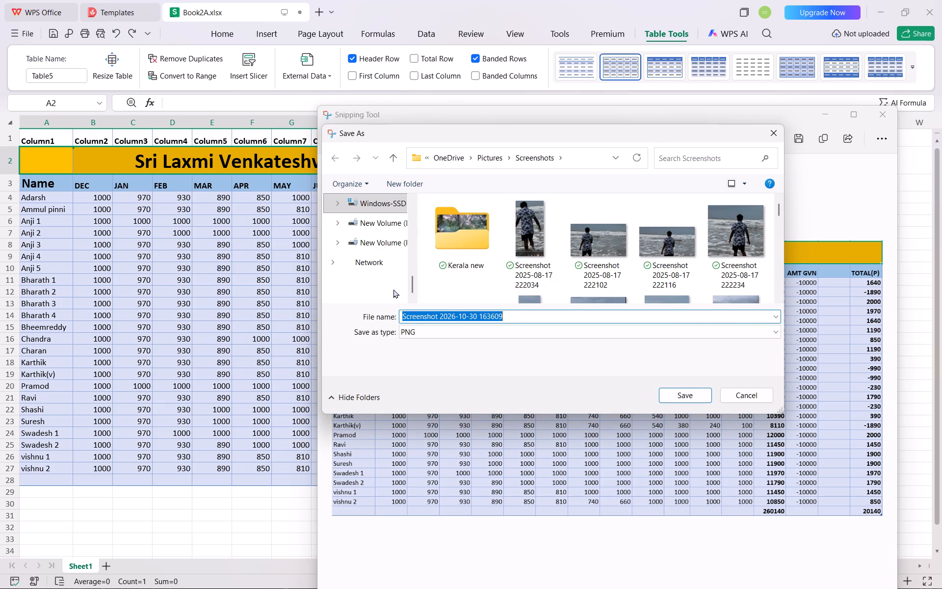
click(394, 242)
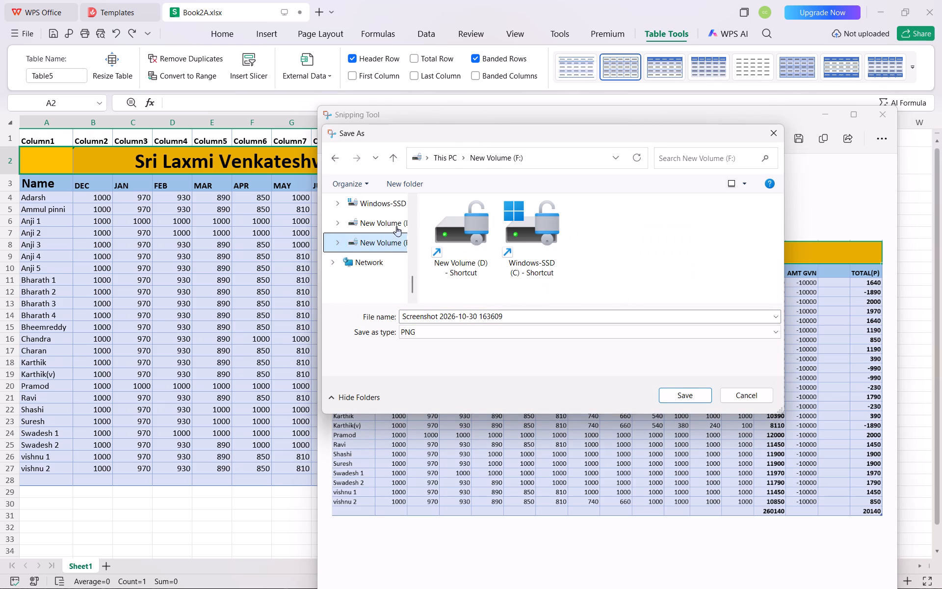
click(396, 226)
scroll(547, 257, down, 2)
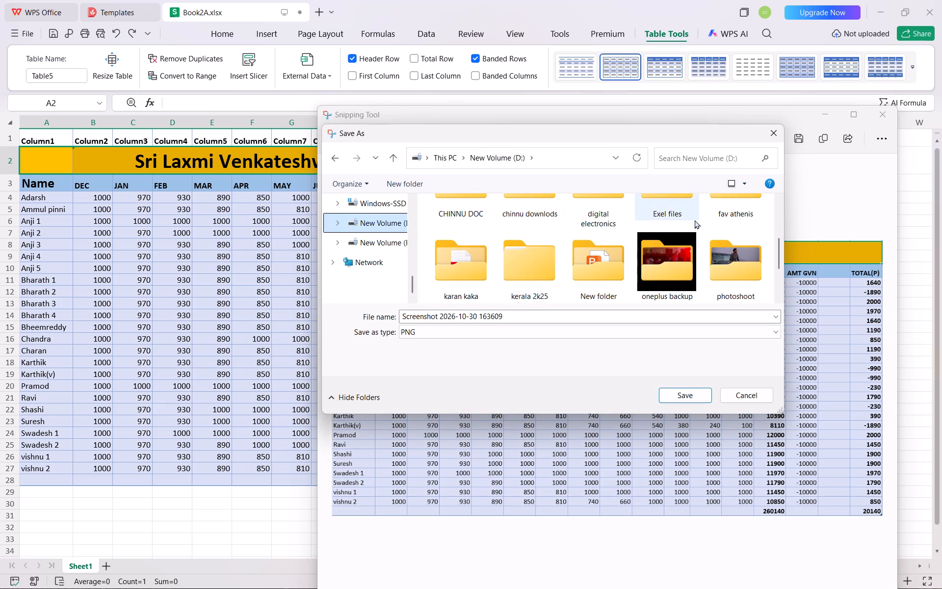
scroll(695, 220, up, 1)
click(681, 238)
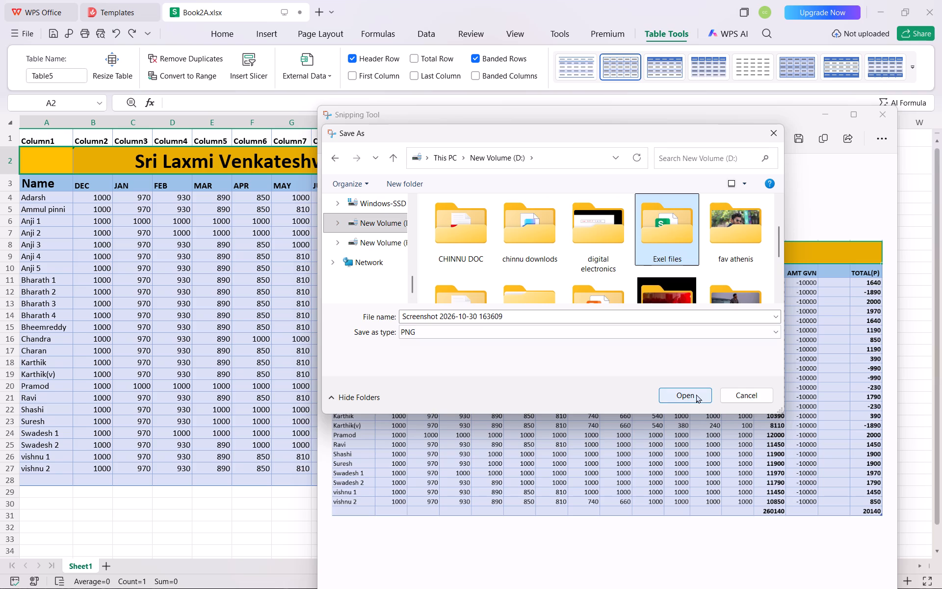
click(696, 394)
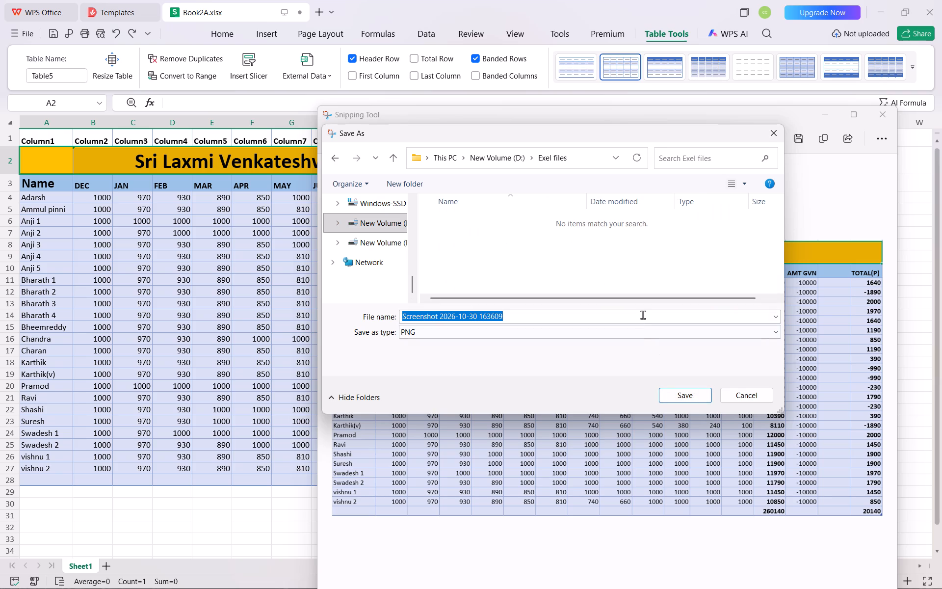
click(684, 400)
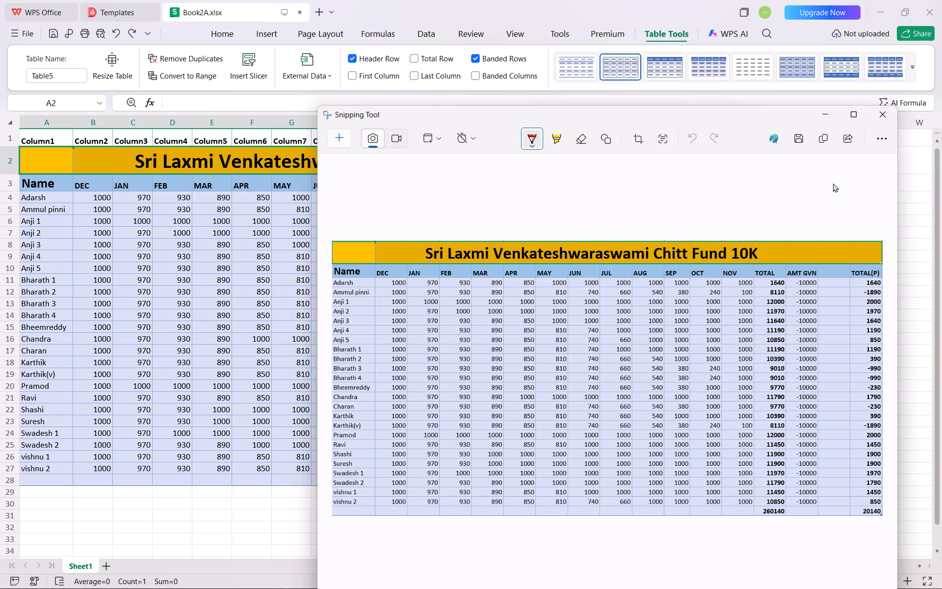
click(876, 114)
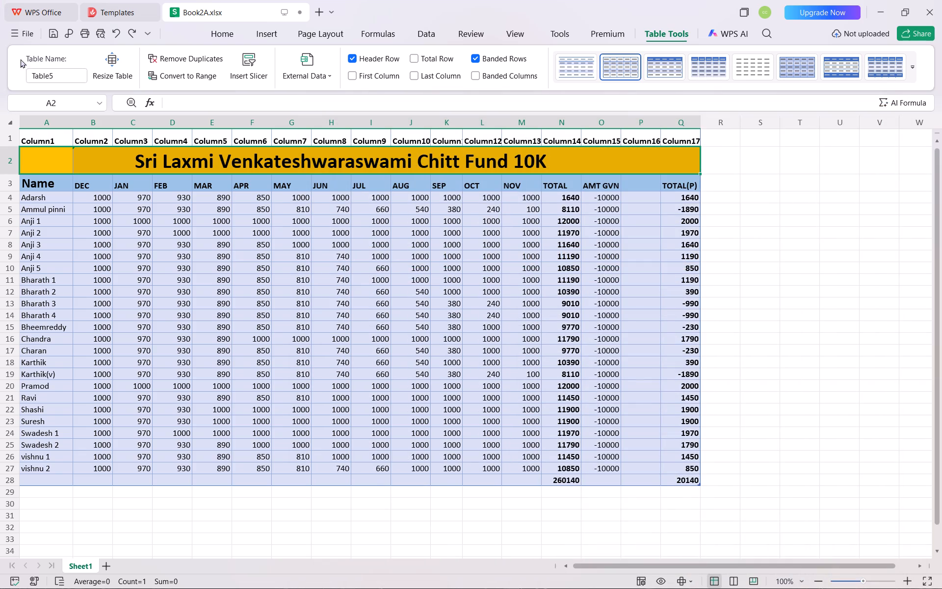
Save the Book2A workbook.
click(32, 34)
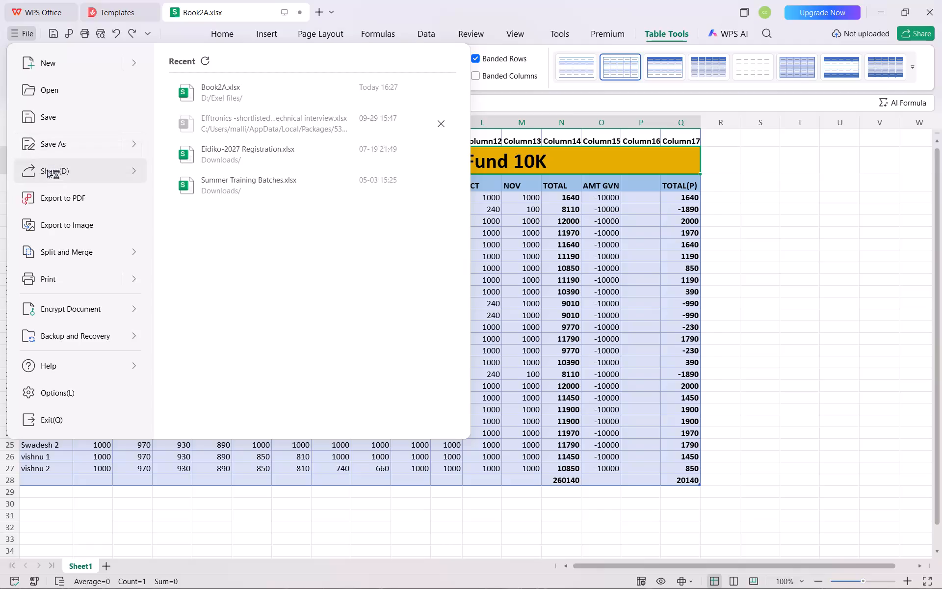
click(58, 120)
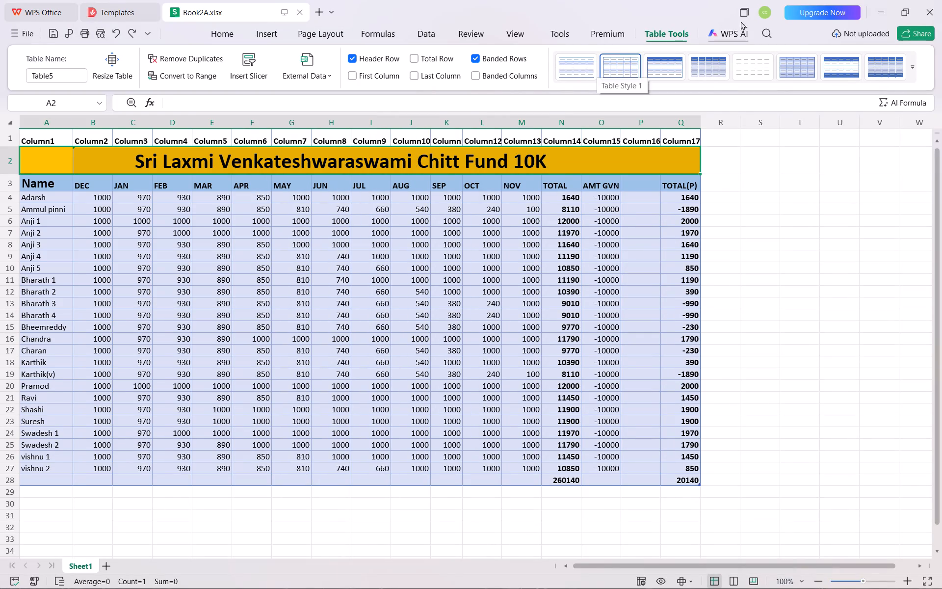
Close WPS Office, opting out of further reminders to back the file up to WPS Drive.
click(929, 11)
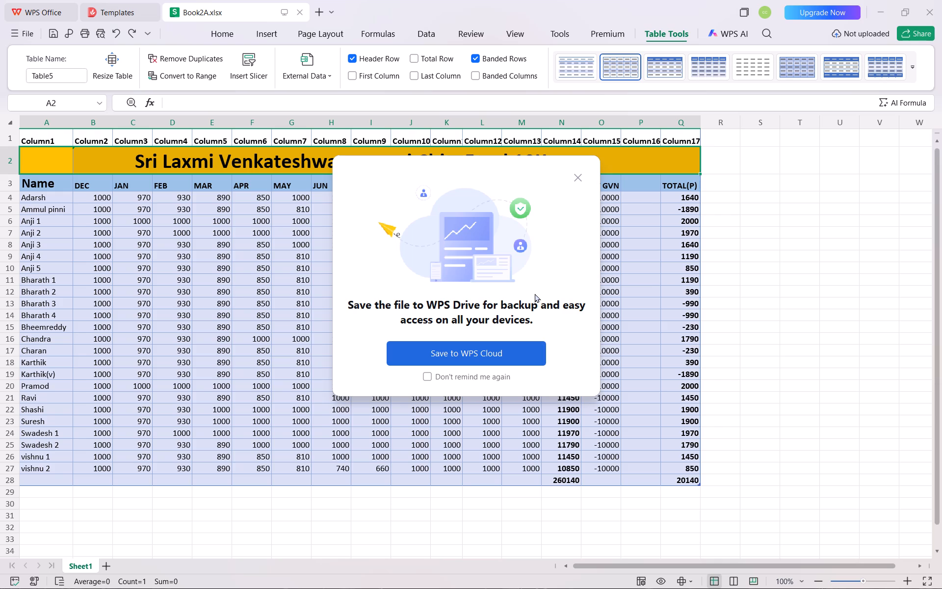
click(435, 374)
click(575, 177)
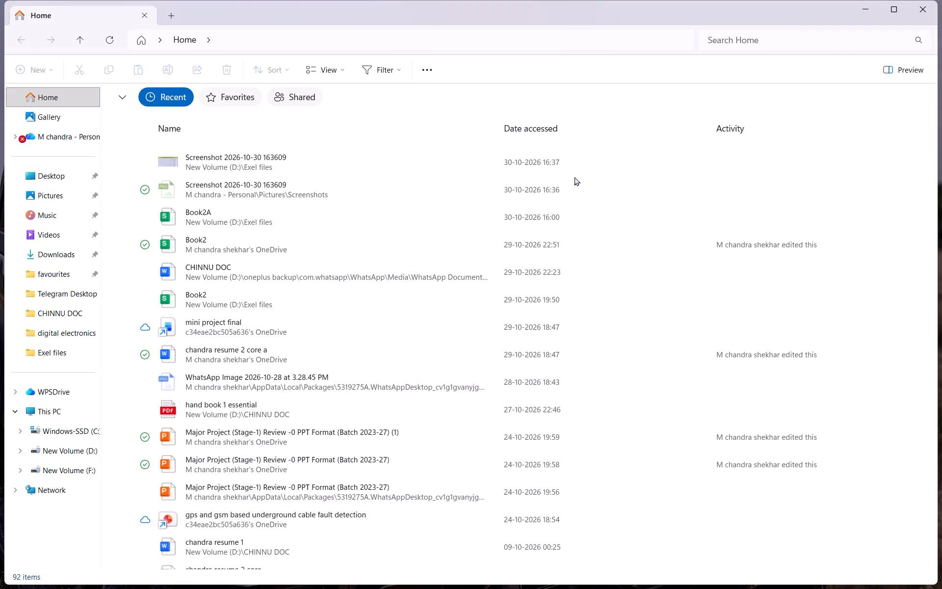
Close the File Explorer window.
click(929, 15)
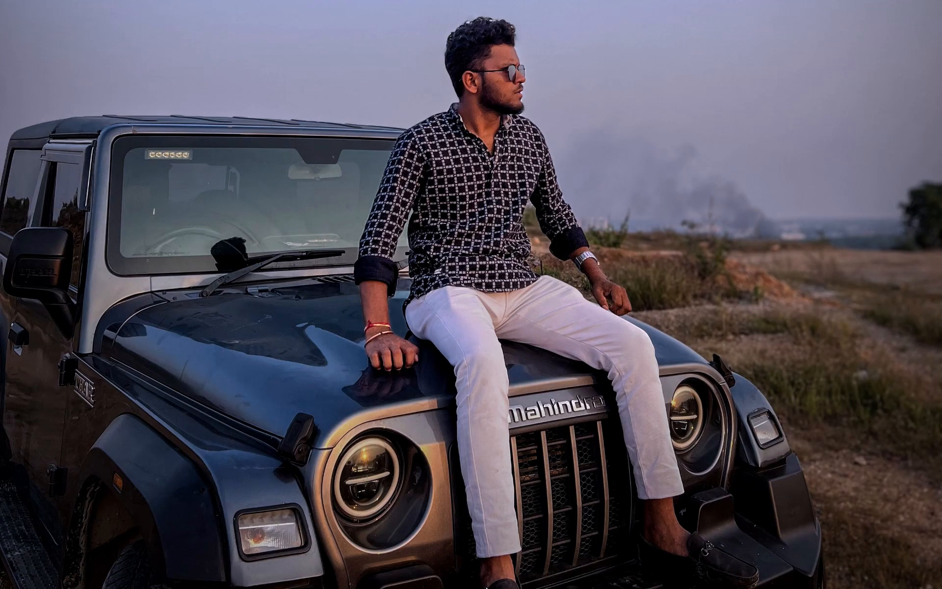
Open File Explorer and reopen the Book2A workbook stored in the Exel files folder from the recent files.
click(448, 572)
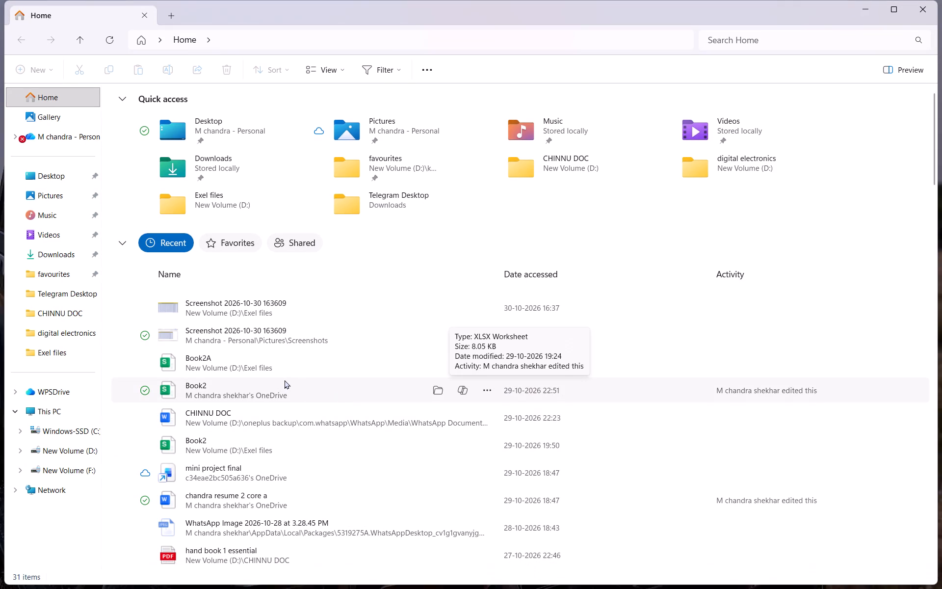
click(283, 367)
click(283, 367)
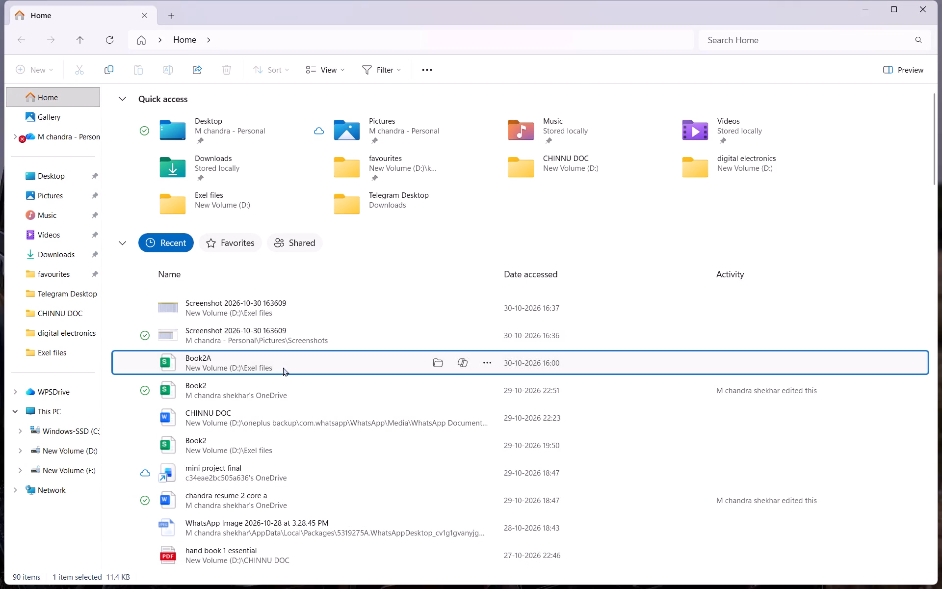
double_click(283, 367)
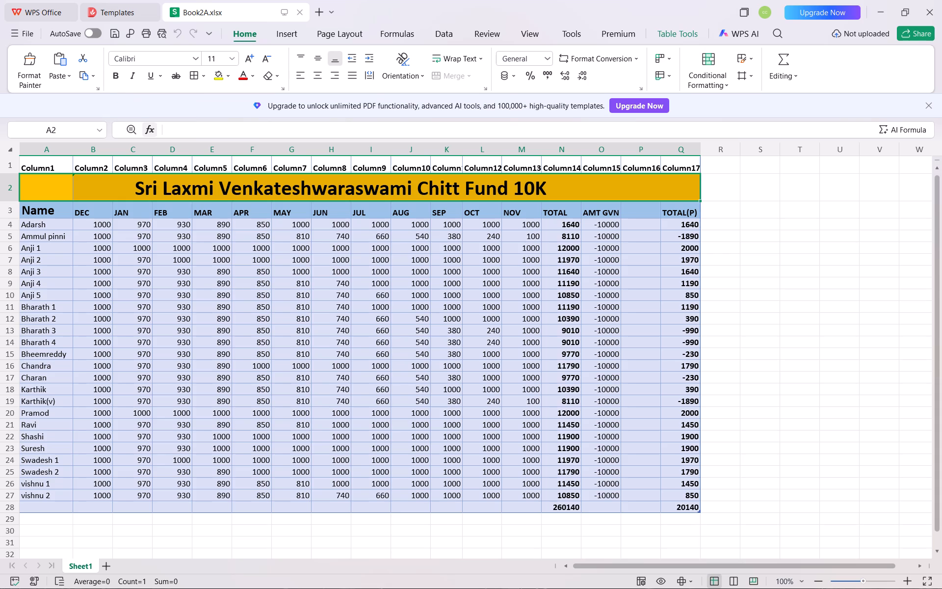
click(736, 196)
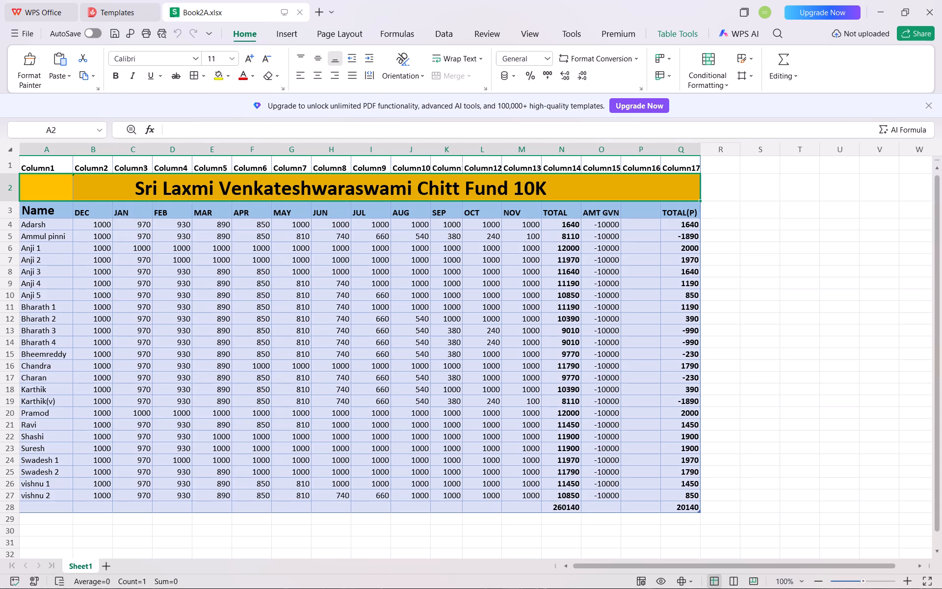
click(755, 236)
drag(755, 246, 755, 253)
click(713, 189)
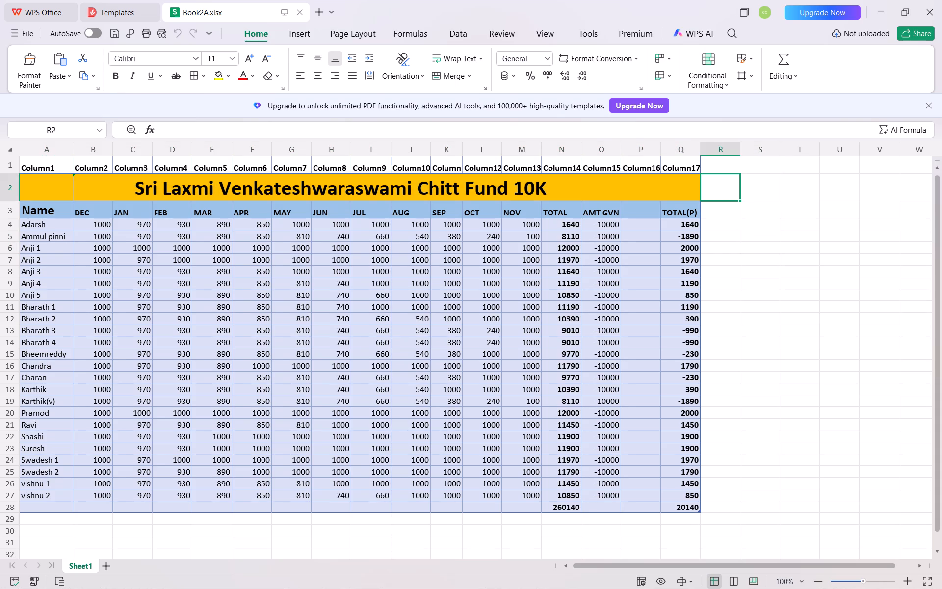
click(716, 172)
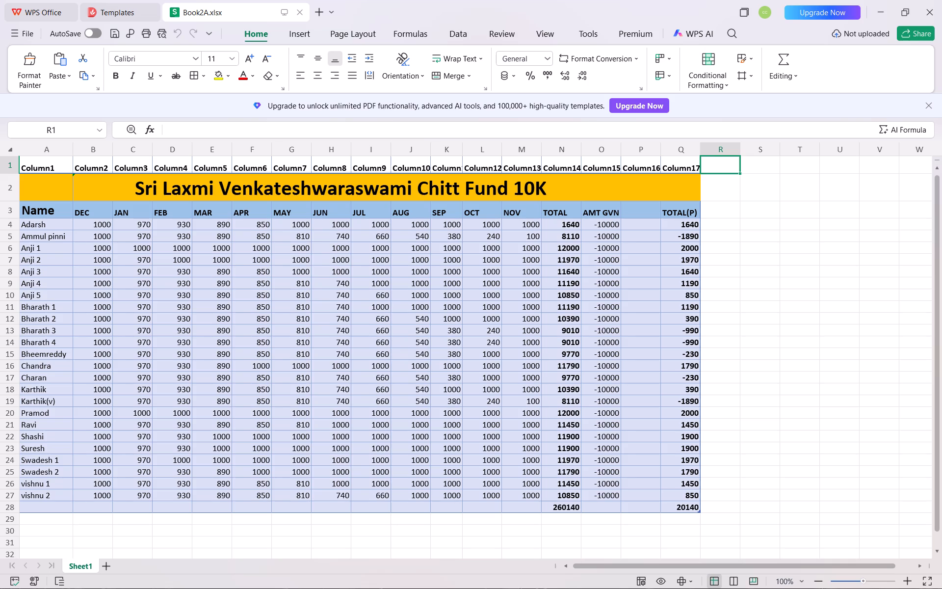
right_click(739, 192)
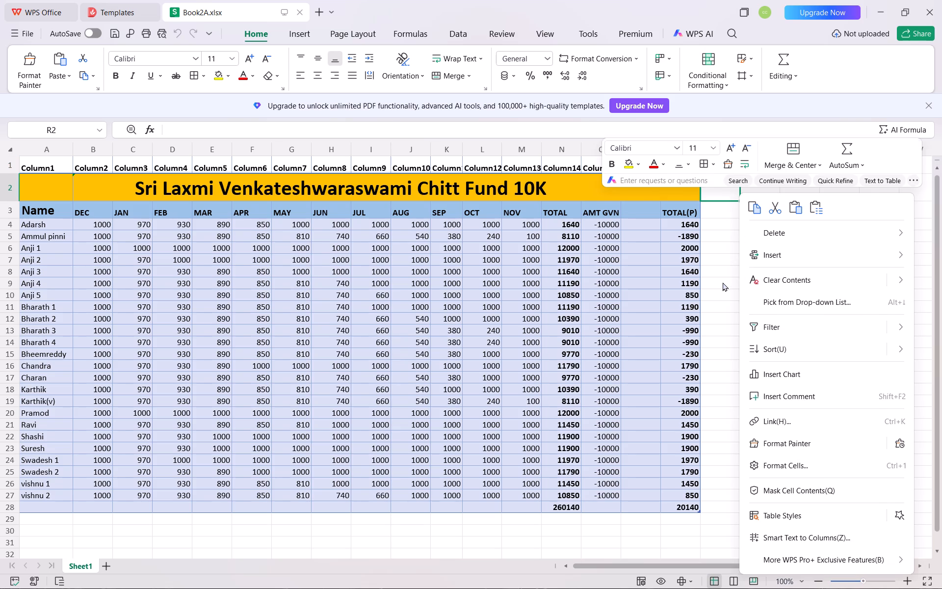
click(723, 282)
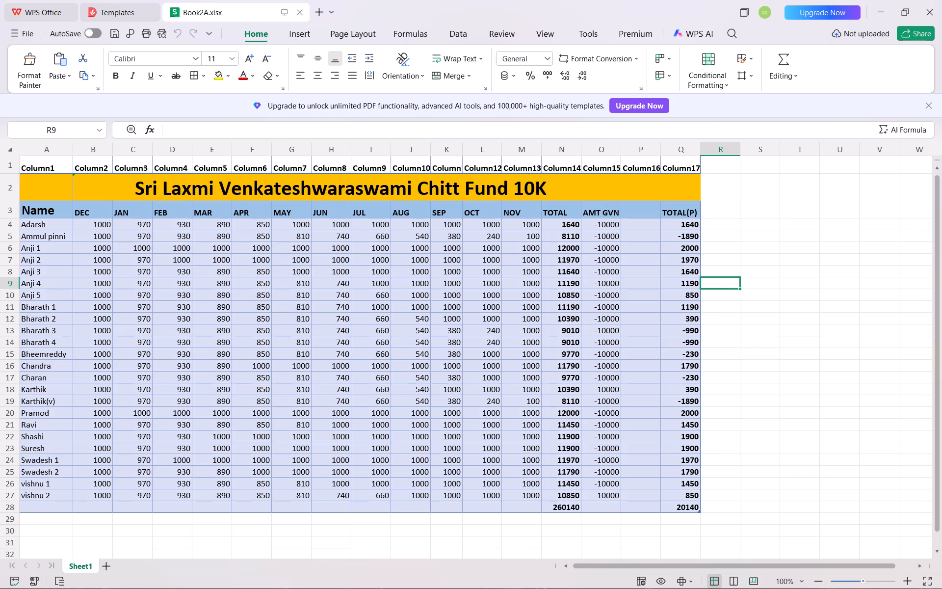
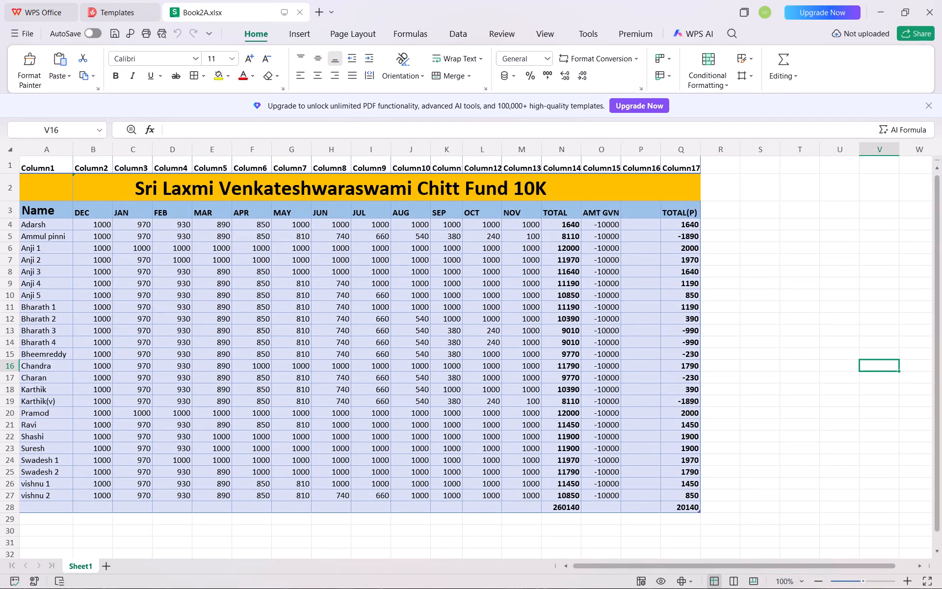
Look over the reopened chit fund table from its header row down to the totals row.
scroll(801, 395, down, 4)
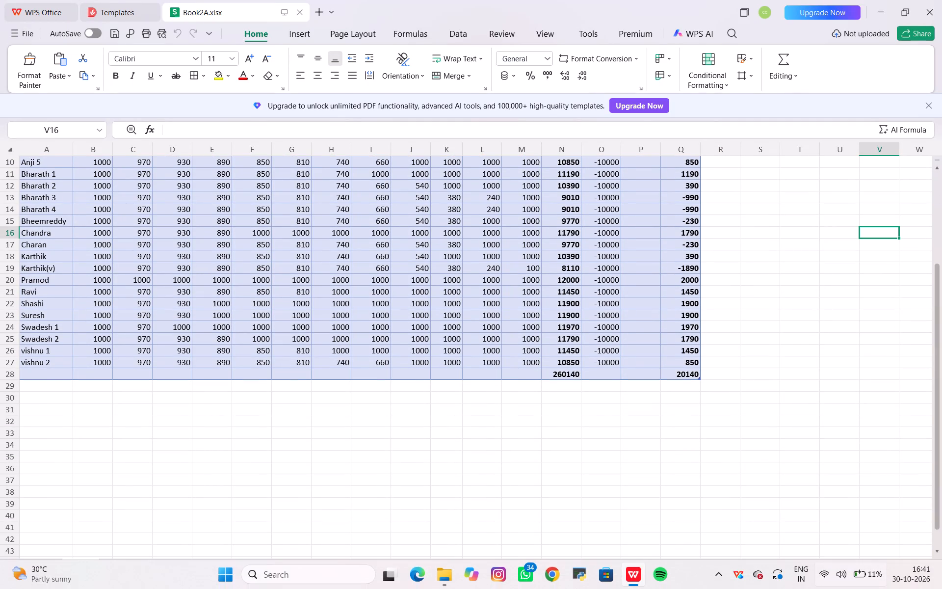
scroll(778, 406, up, 3)
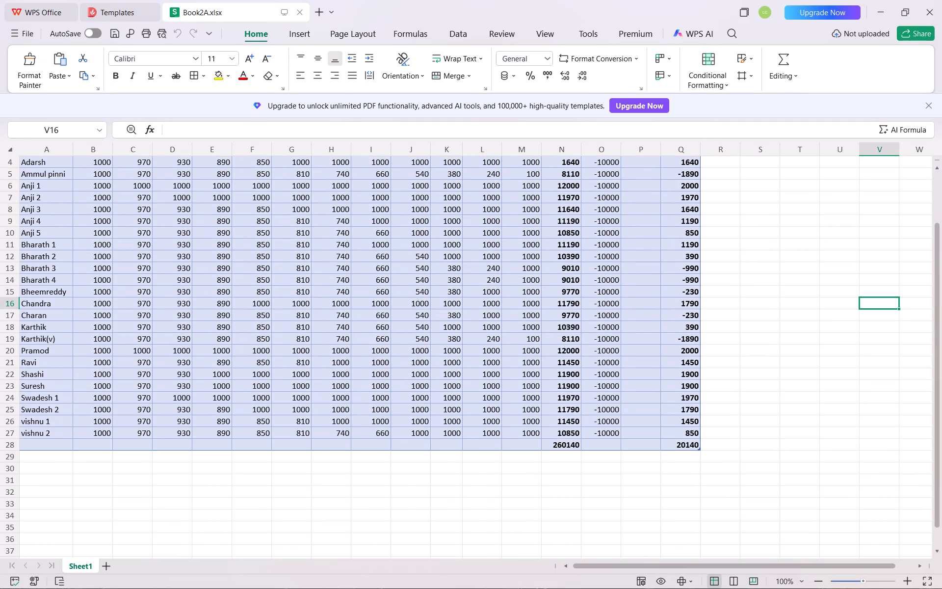
scroll(778, 406, up, 1)
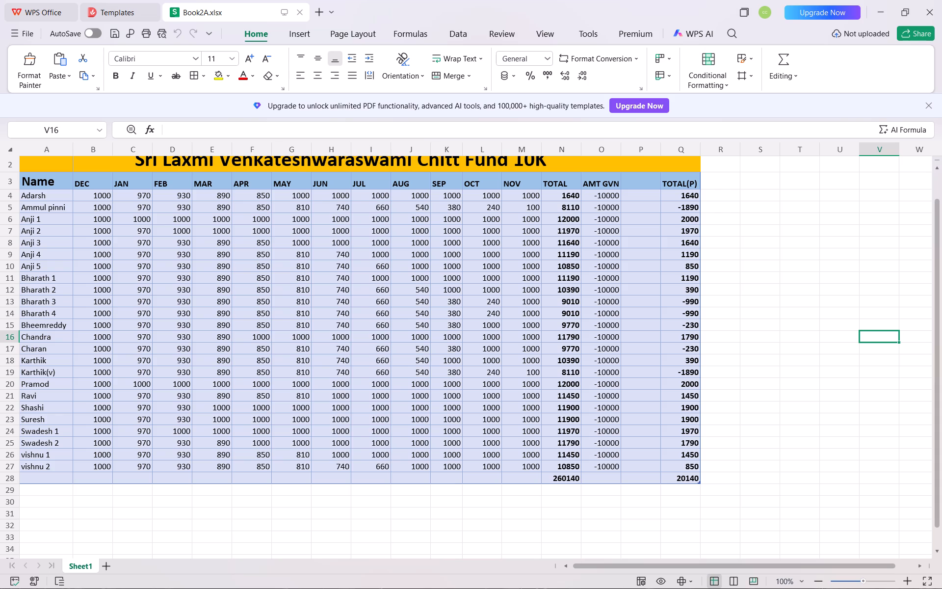
click(730, 367)
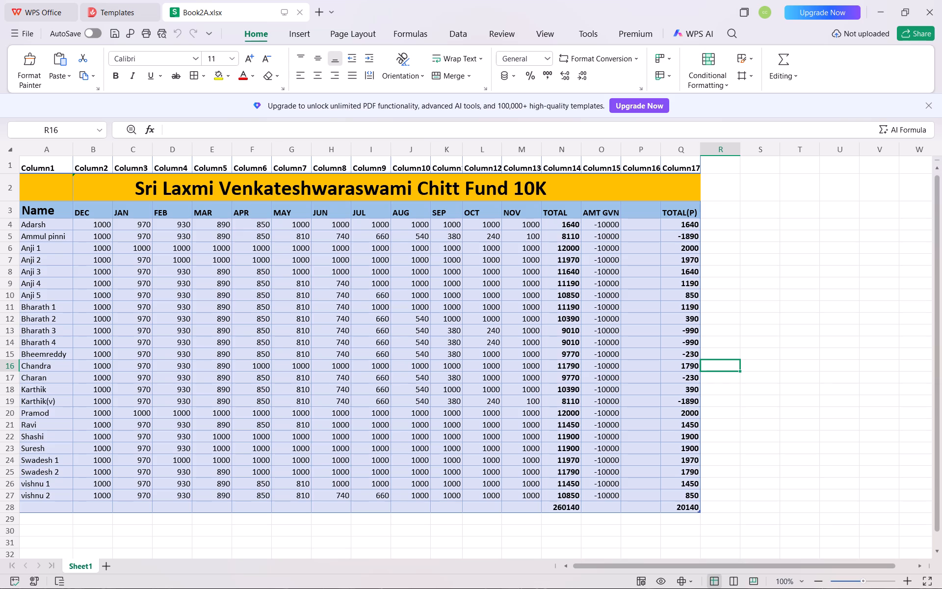
scroll(384, 276, down, 2)
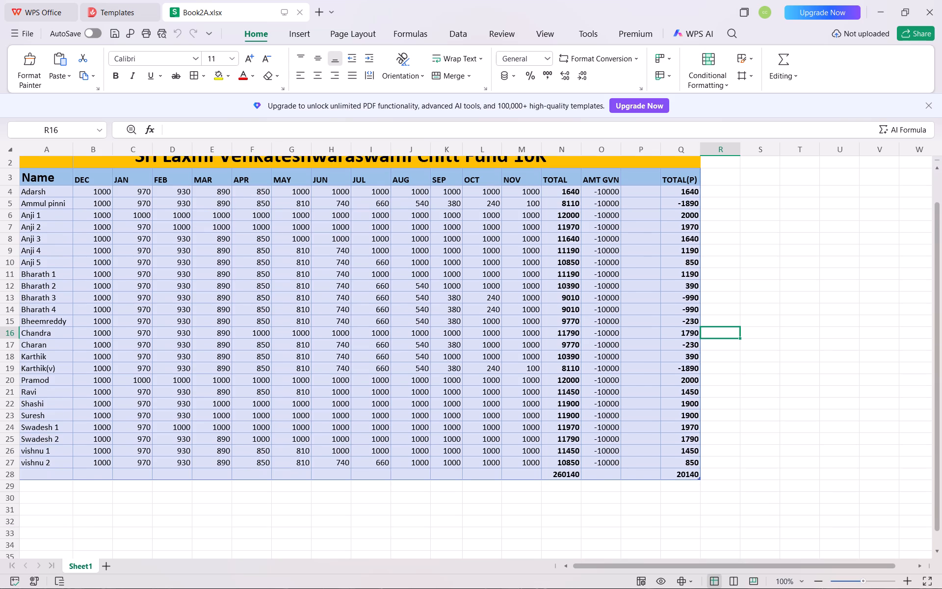
scroll(385, 278, up, 4)
scroll(385, 278, down, 3)
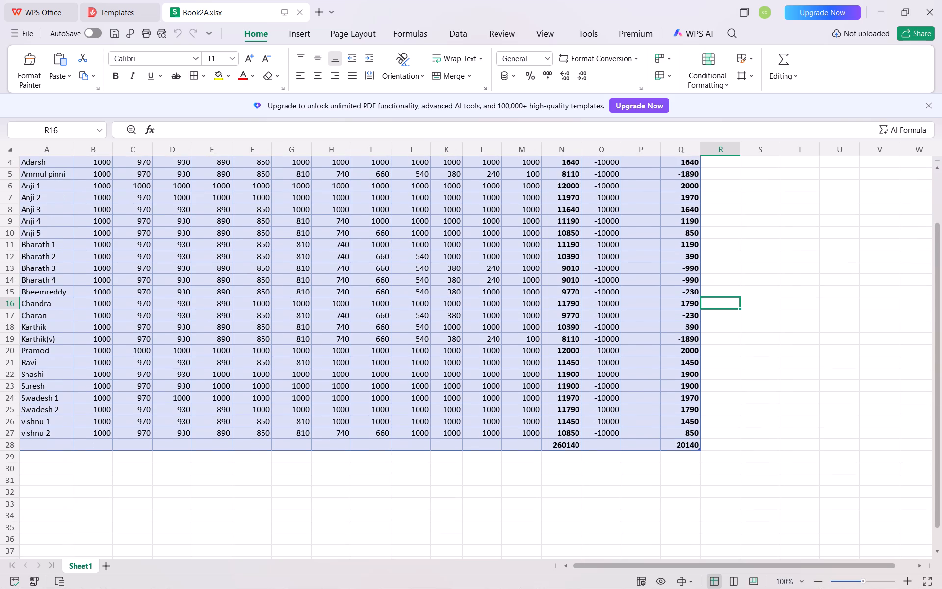
scroll(385, 278, up, 5)
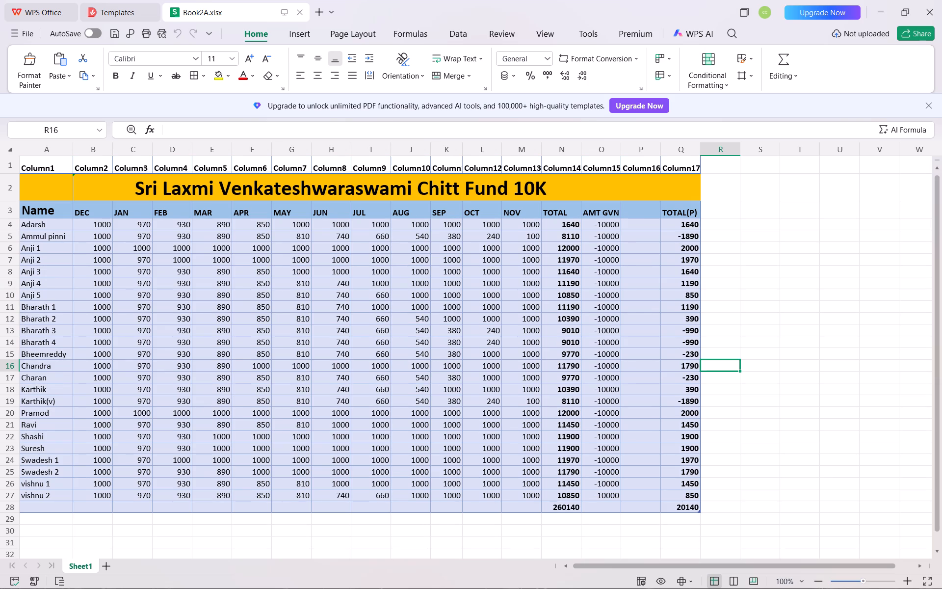
scroll(397, 356, down, 1)
scroll(410, 402, down, 4)
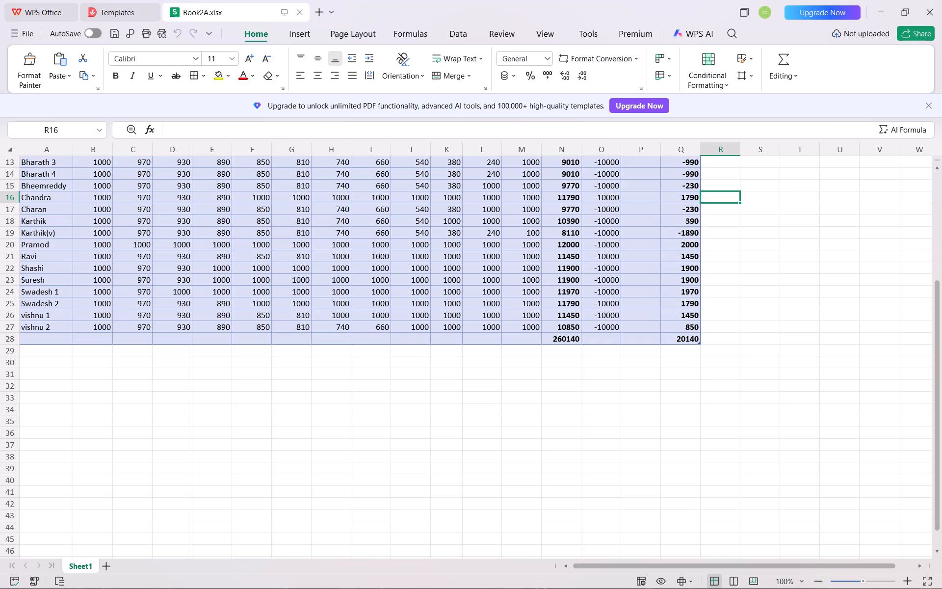
scroll(426, 356, up, 5)
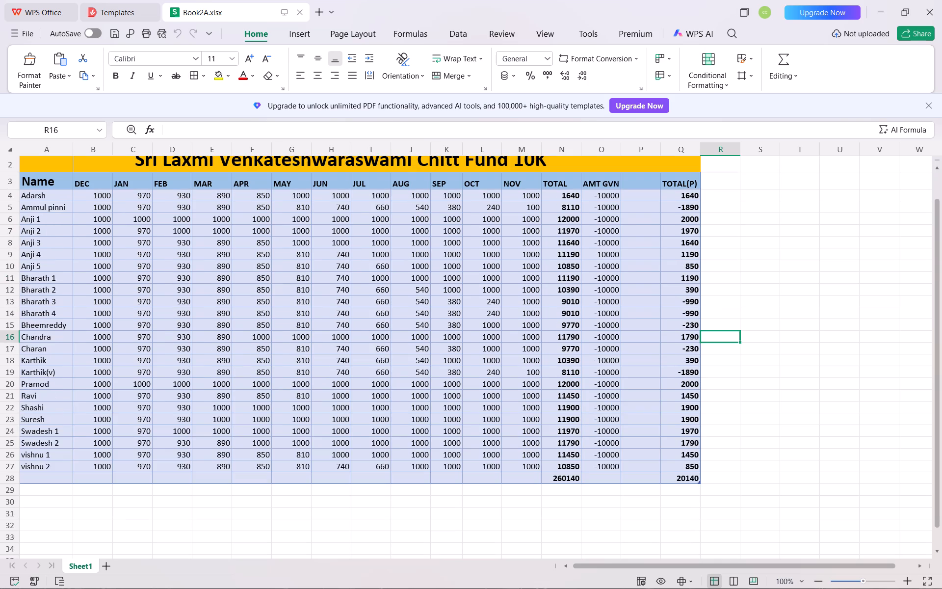
scroll(427, 355, up, 2)
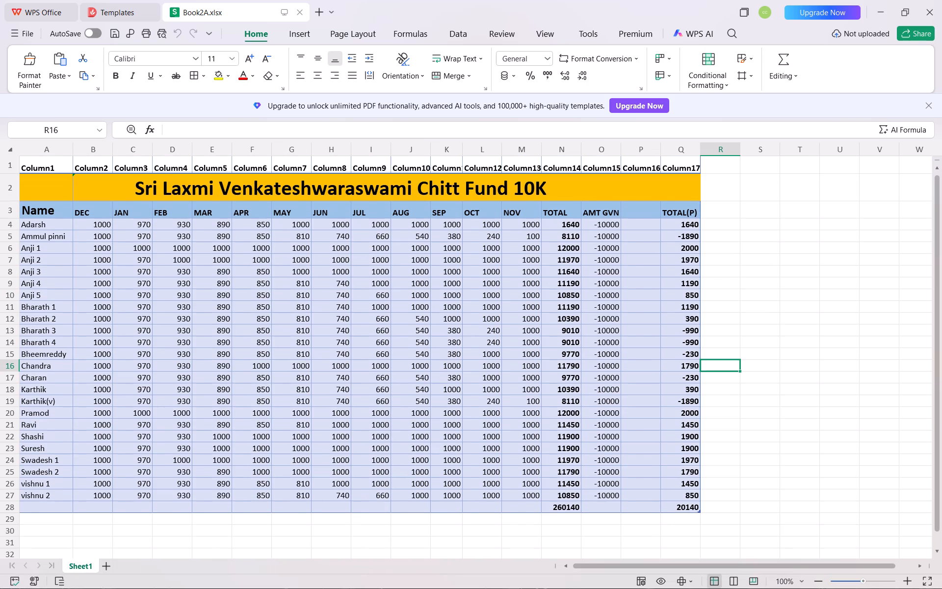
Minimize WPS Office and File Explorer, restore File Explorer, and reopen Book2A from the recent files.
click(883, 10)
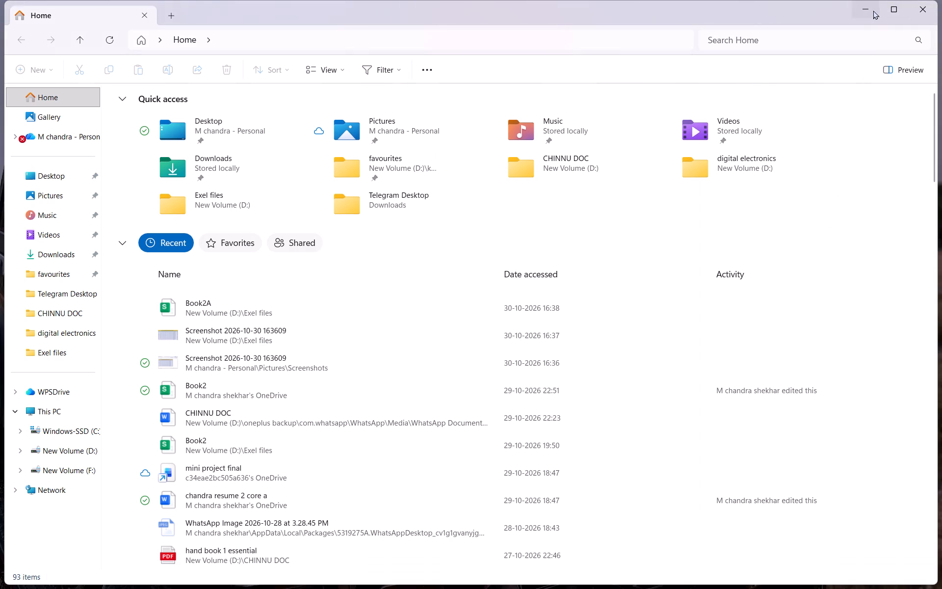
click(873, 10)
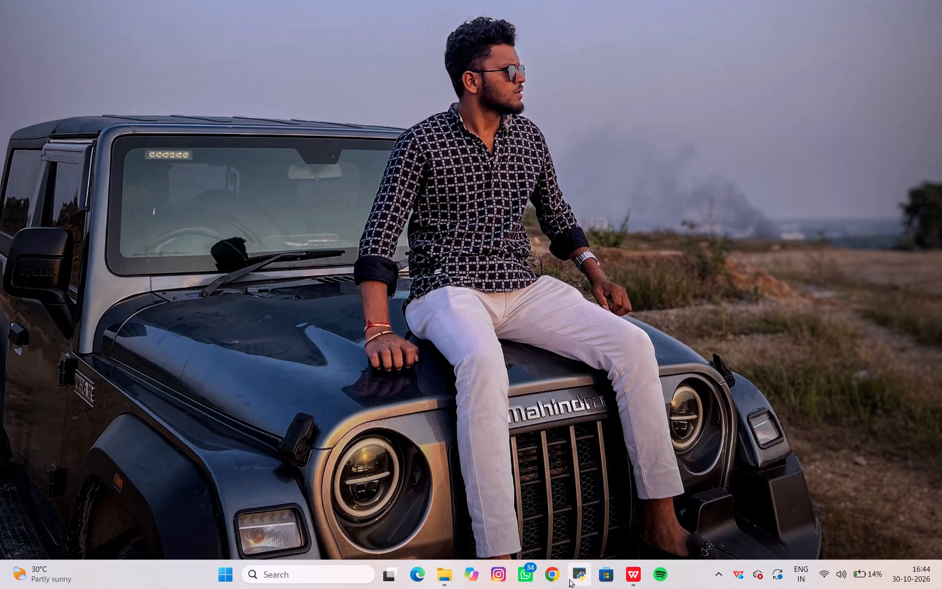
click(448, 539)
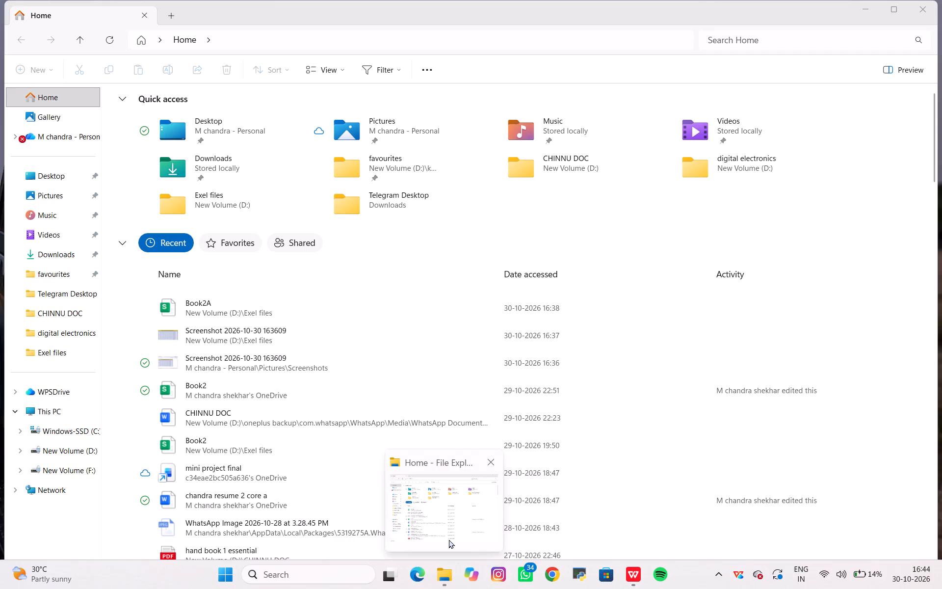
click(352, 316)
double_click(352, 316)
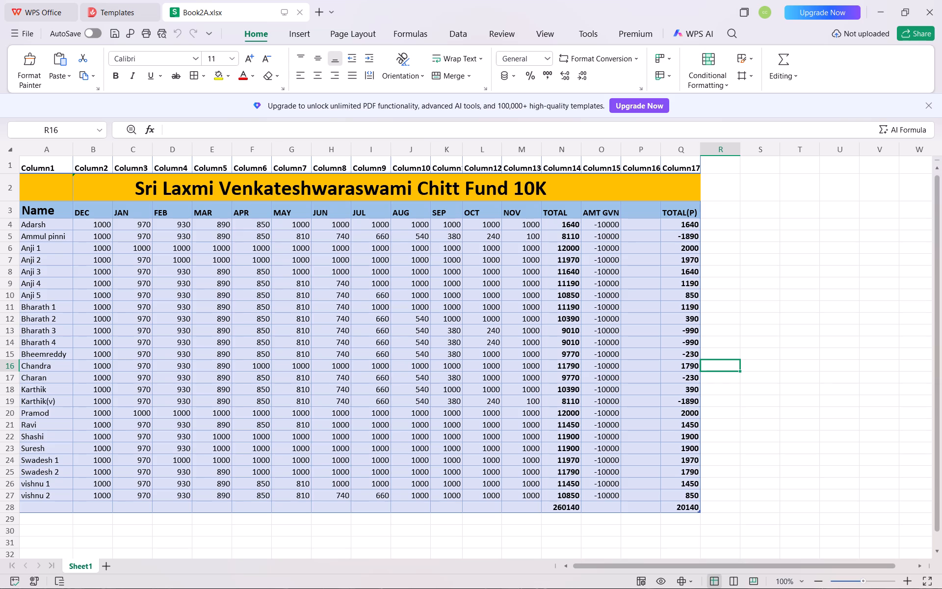
Return to File Explorer and open Book2A with Excel as read-only, asking for notification when the file is free.
click(892, 16)
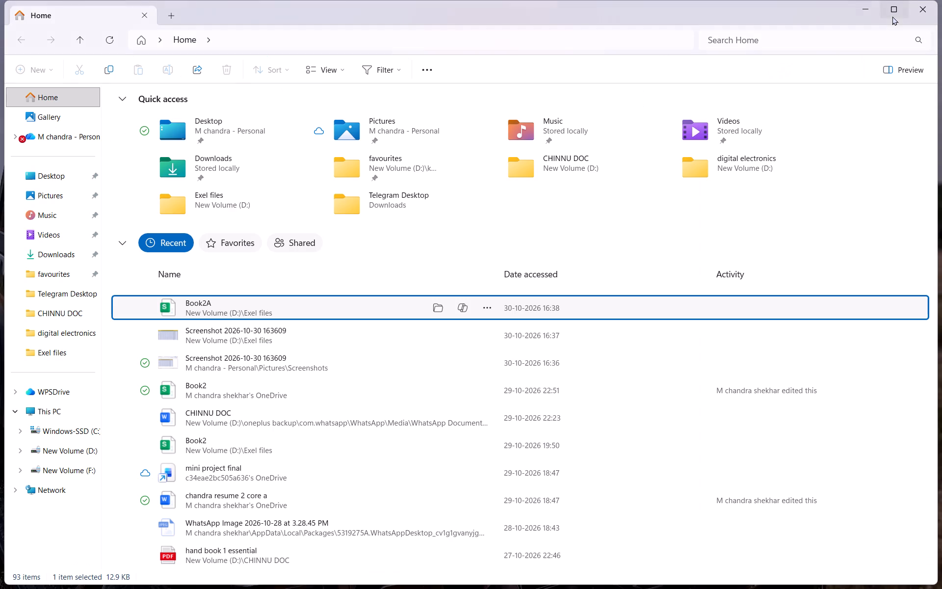
right_click(577, 312)
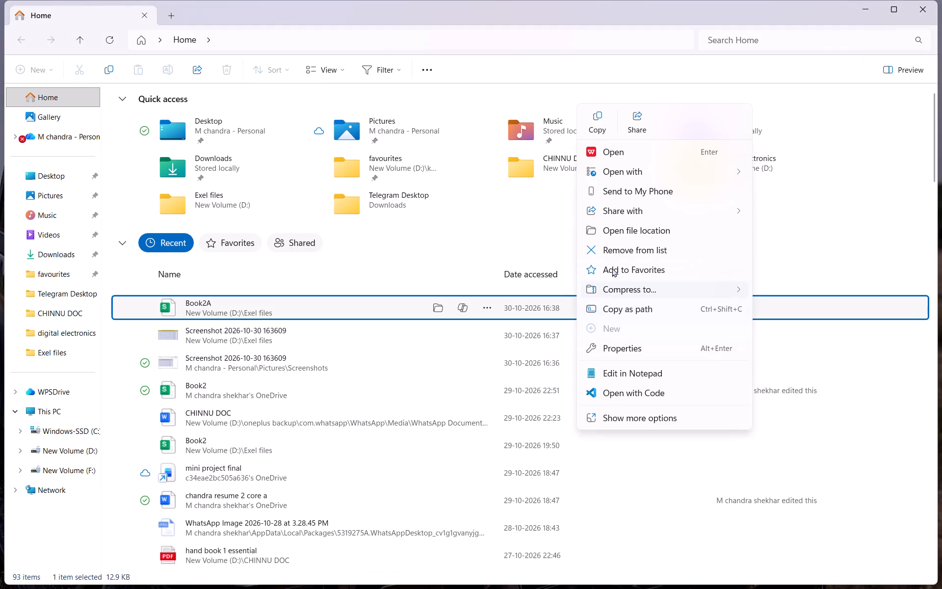
click(621, 175)
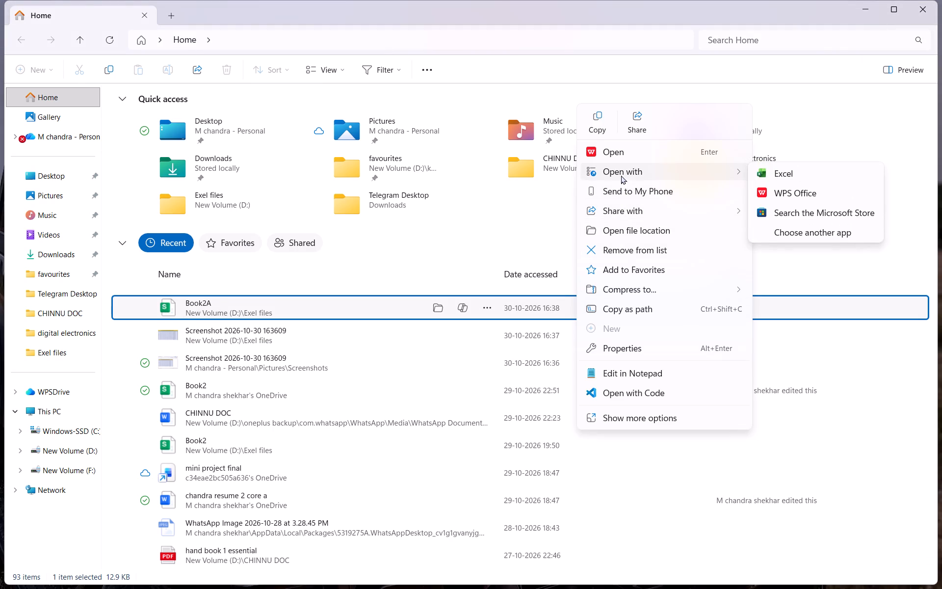
click(782, 171)
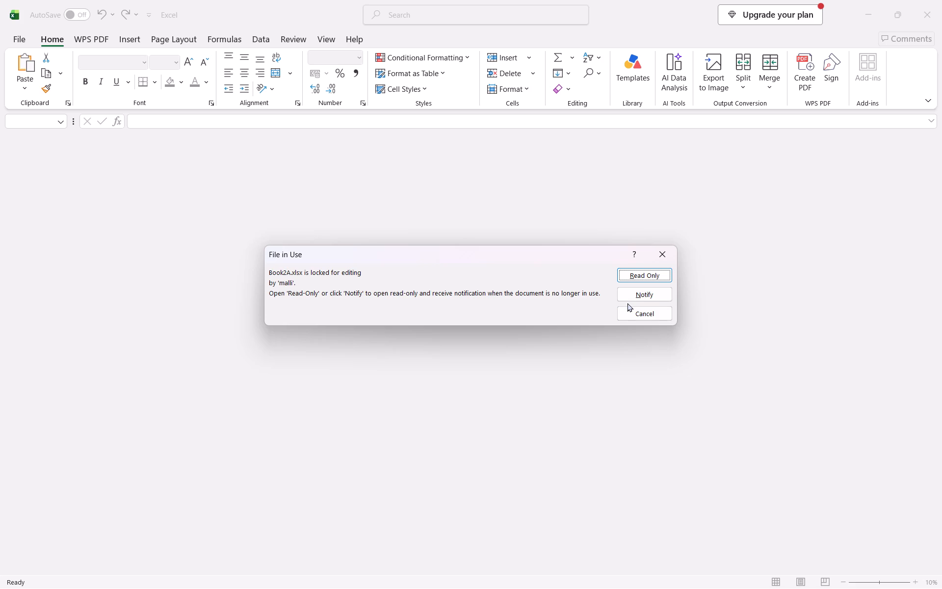
click(631, 295)
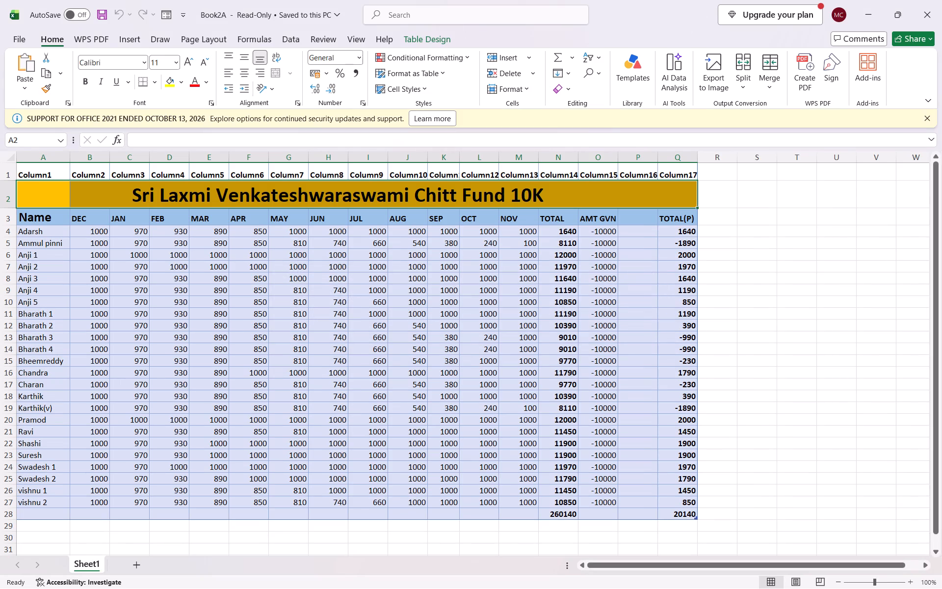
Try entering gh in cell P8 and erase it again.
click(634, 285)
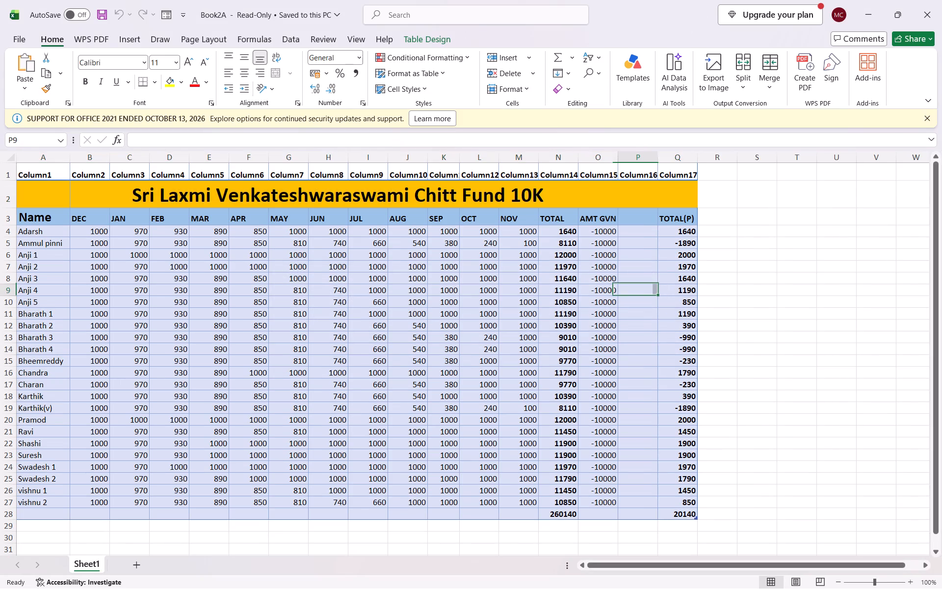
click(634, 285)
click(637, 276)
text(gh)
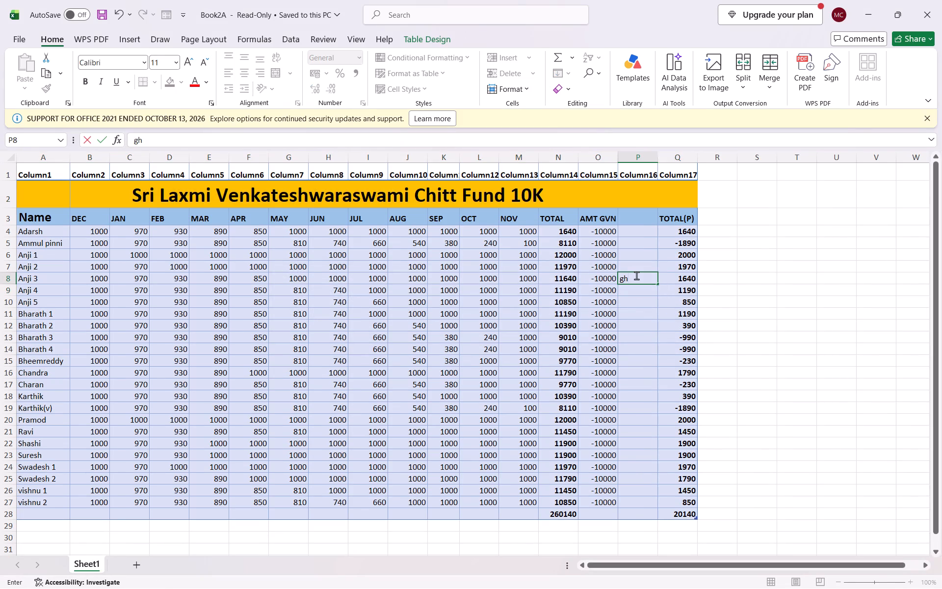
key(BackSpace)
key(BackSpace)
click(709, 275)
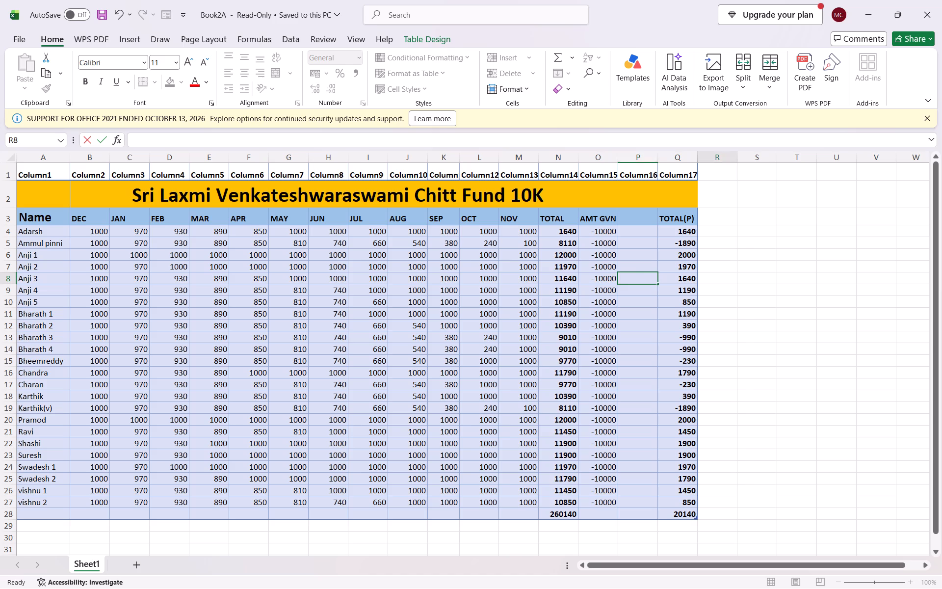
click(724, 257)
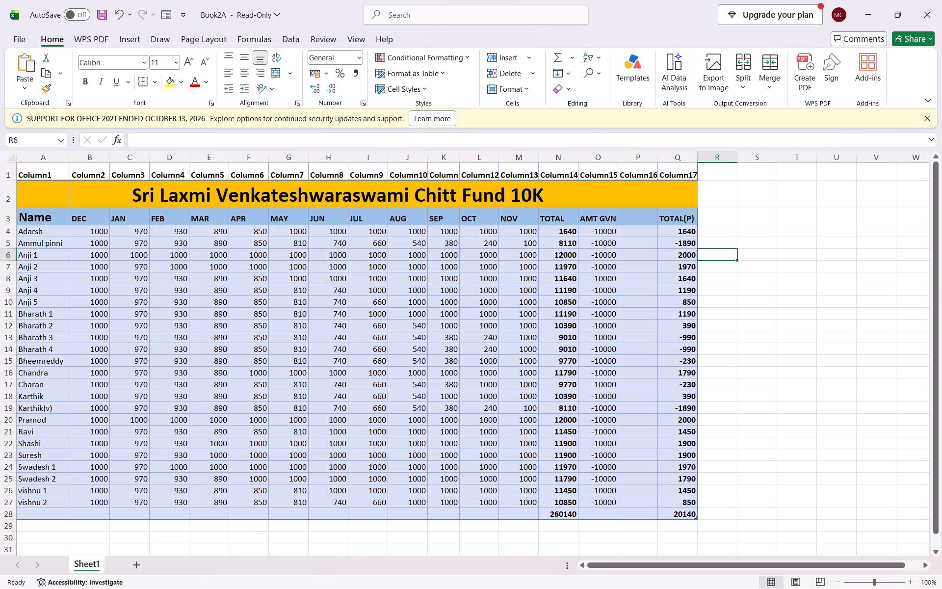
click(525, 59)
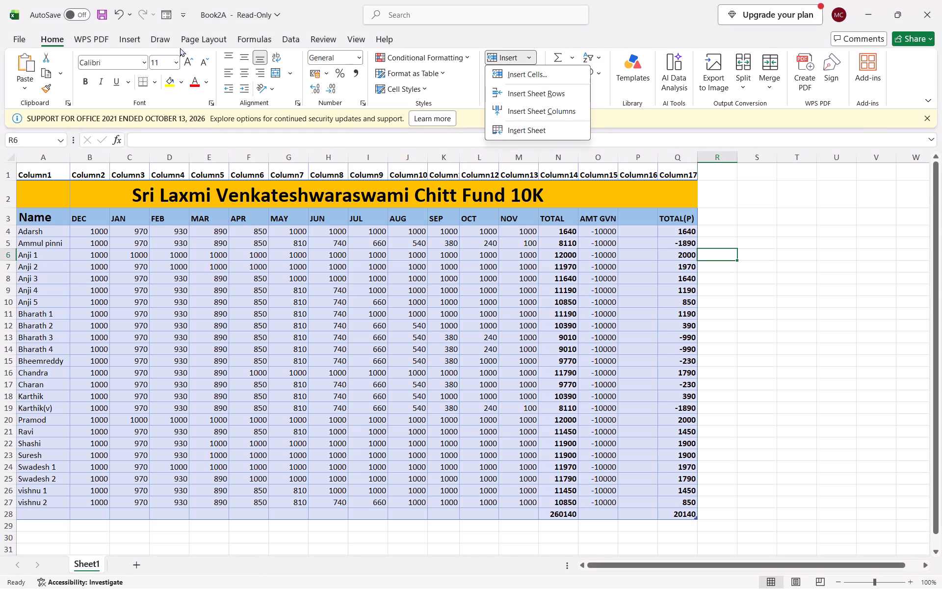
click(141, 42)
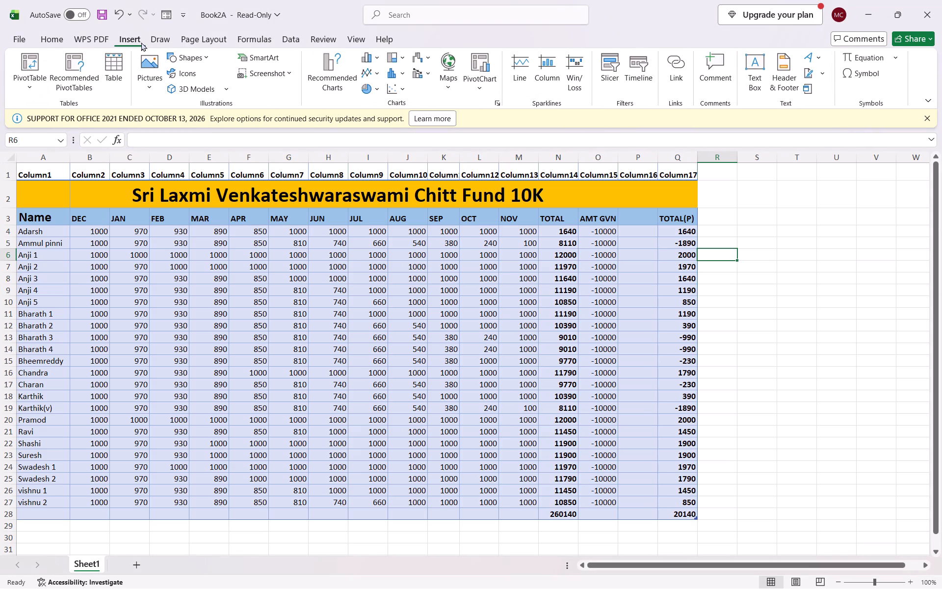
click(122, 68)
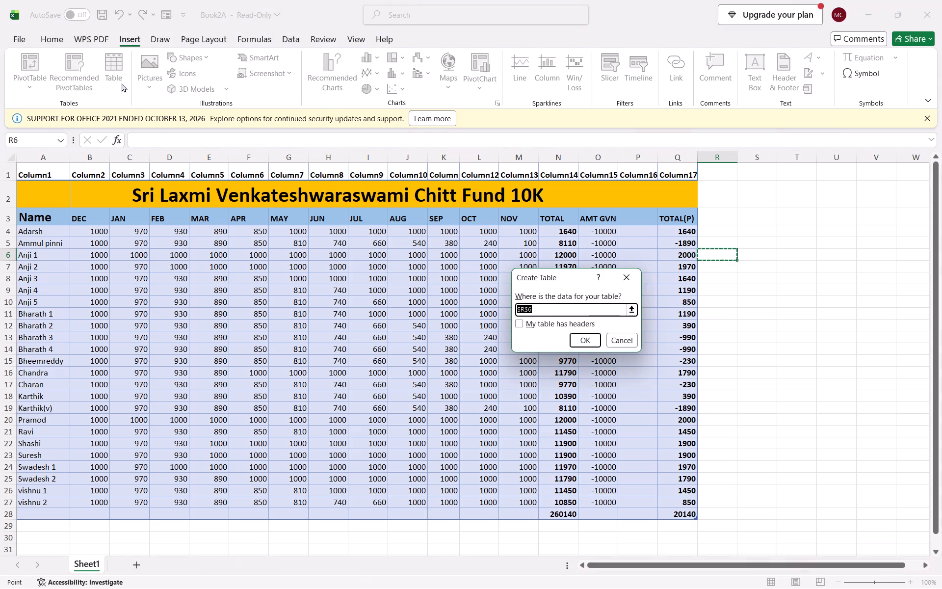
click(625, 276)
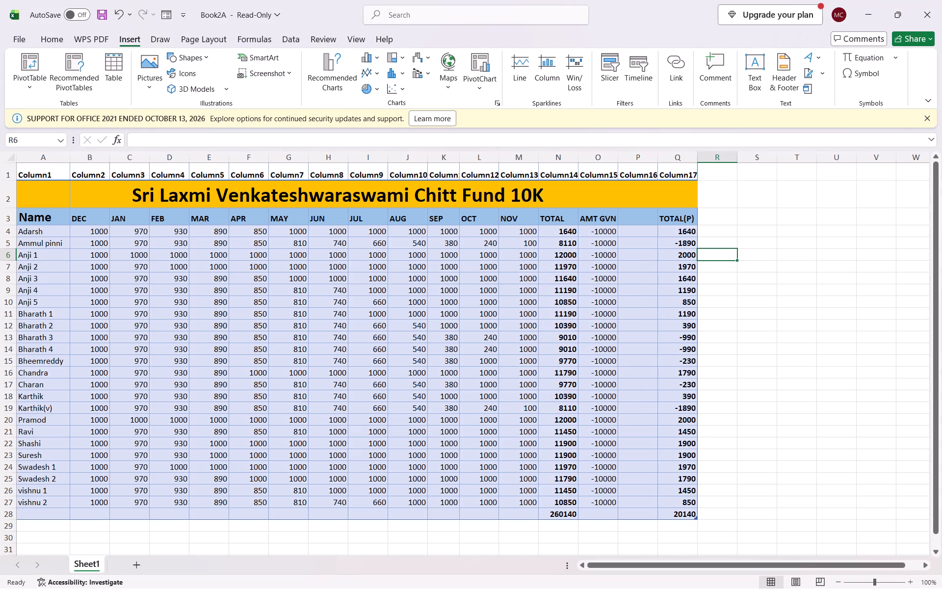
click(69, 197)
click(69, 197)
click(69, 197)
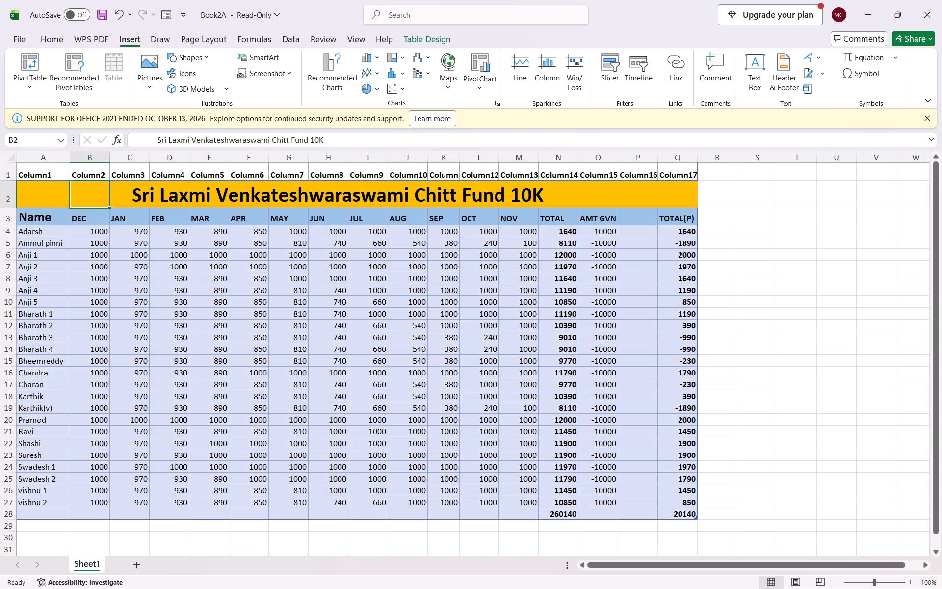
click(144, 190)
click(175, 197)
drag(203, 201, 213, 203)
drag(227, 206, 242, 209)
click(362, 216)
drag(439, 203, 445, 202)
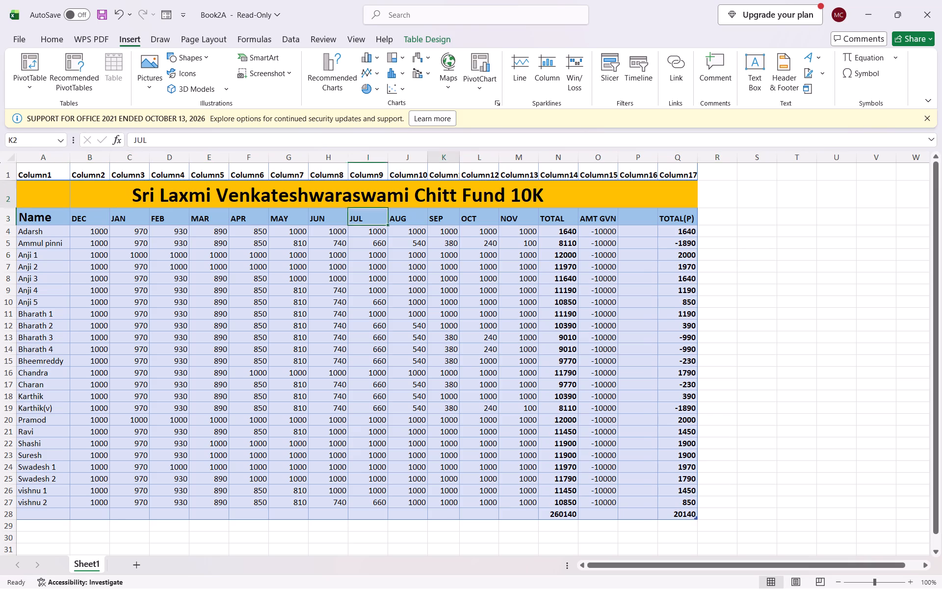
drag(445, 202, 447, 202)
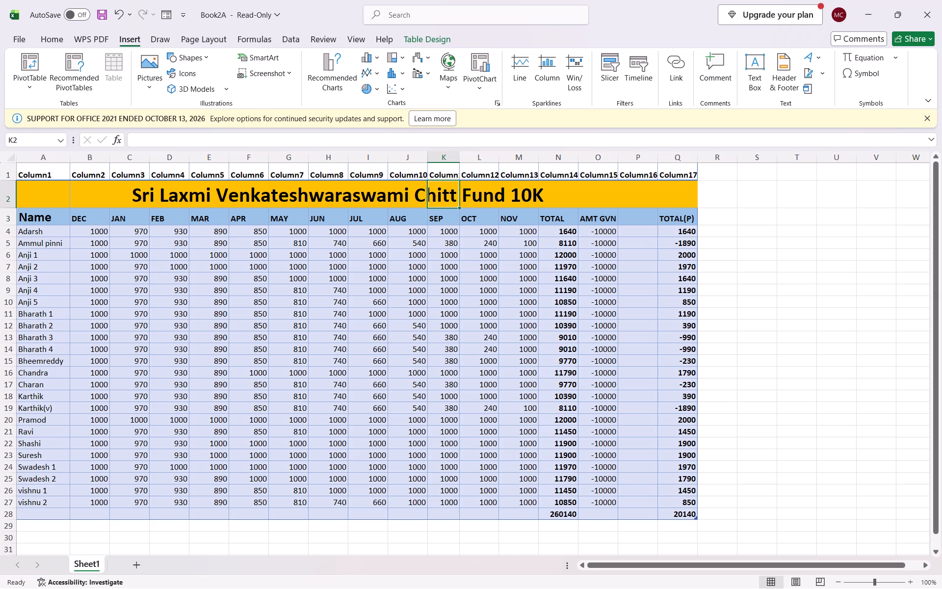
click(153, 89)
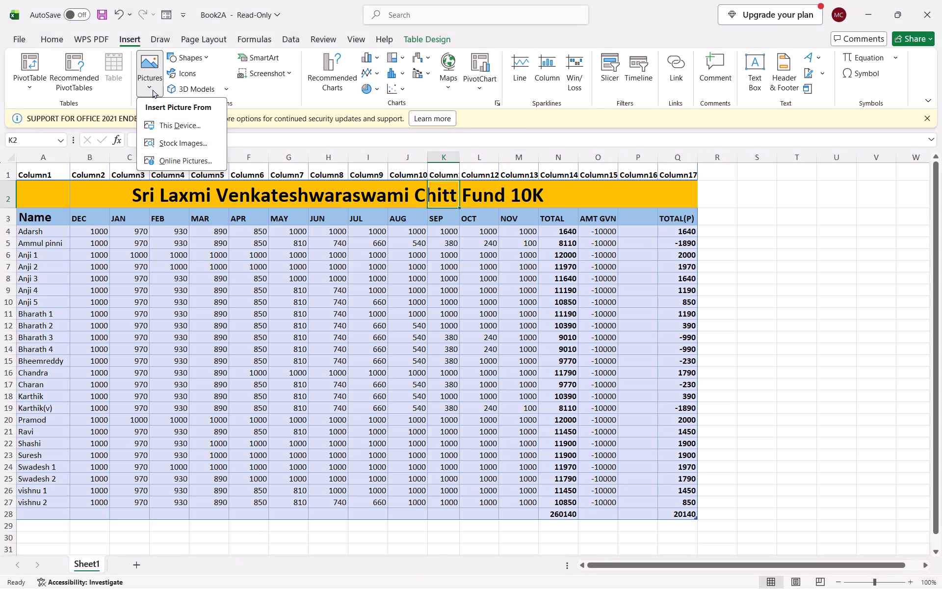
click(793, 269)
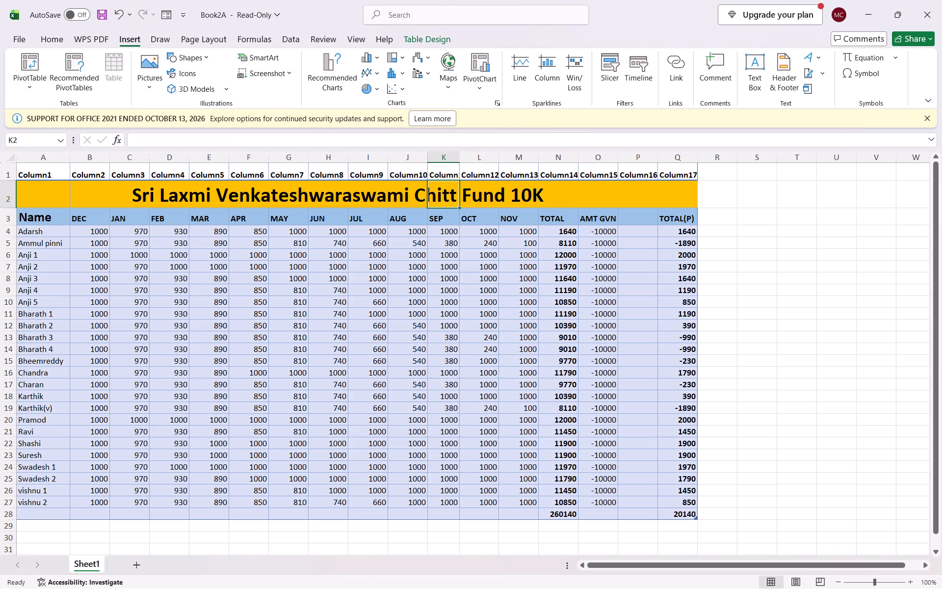